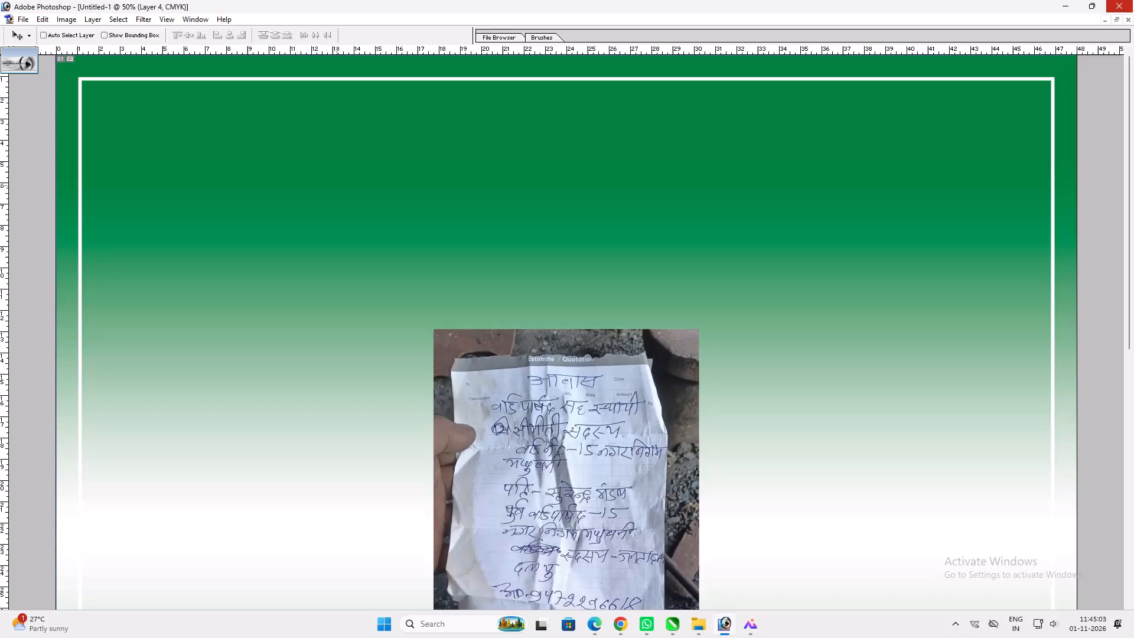
Create a text layer in the upper green area reading "आवास वार्ड पार्षद".
key("t")
key("t")
type("tt")
left_click(333, 184)
type("fff")
key("ctrl+a")
key("v")
type("kokl")
key("space")
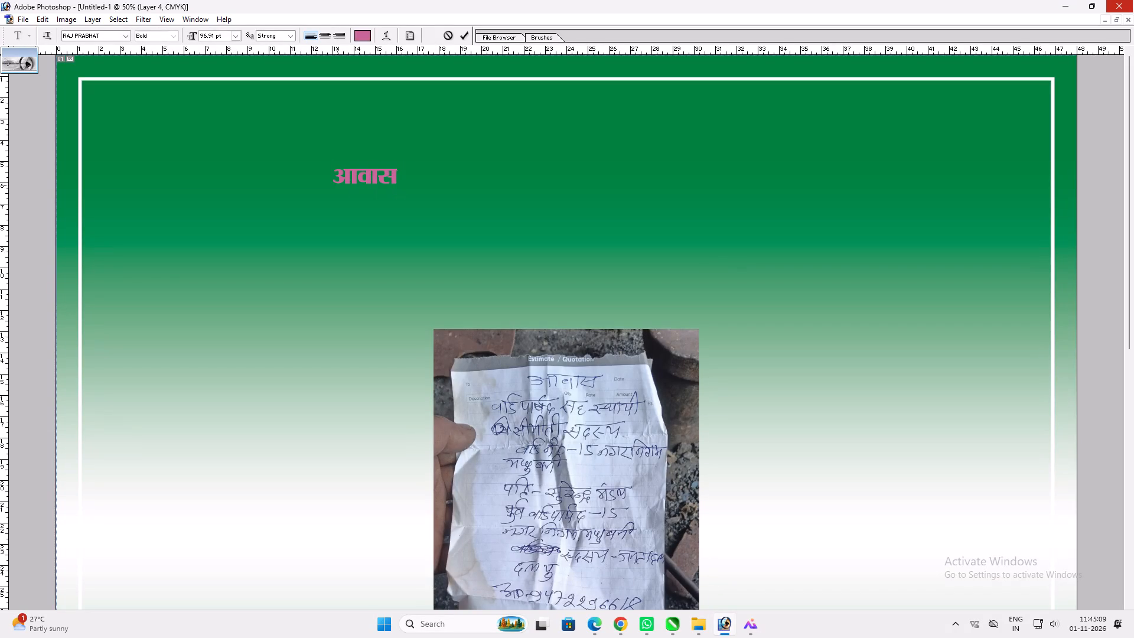
type("okMZ")
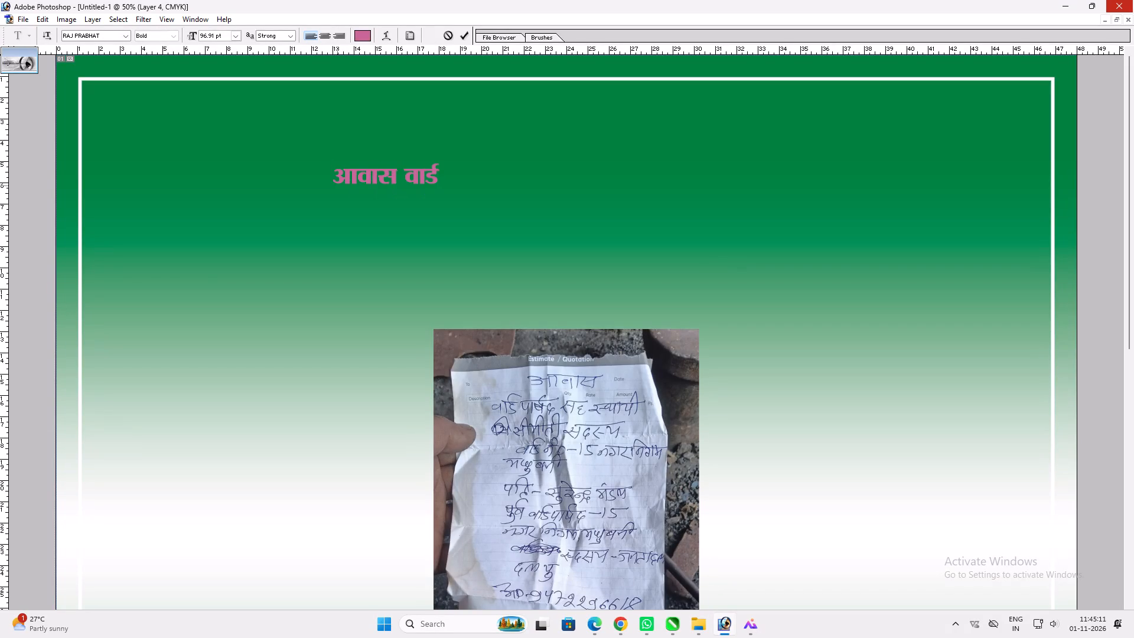
key("space")
type("ik\"kZn")
key("space")
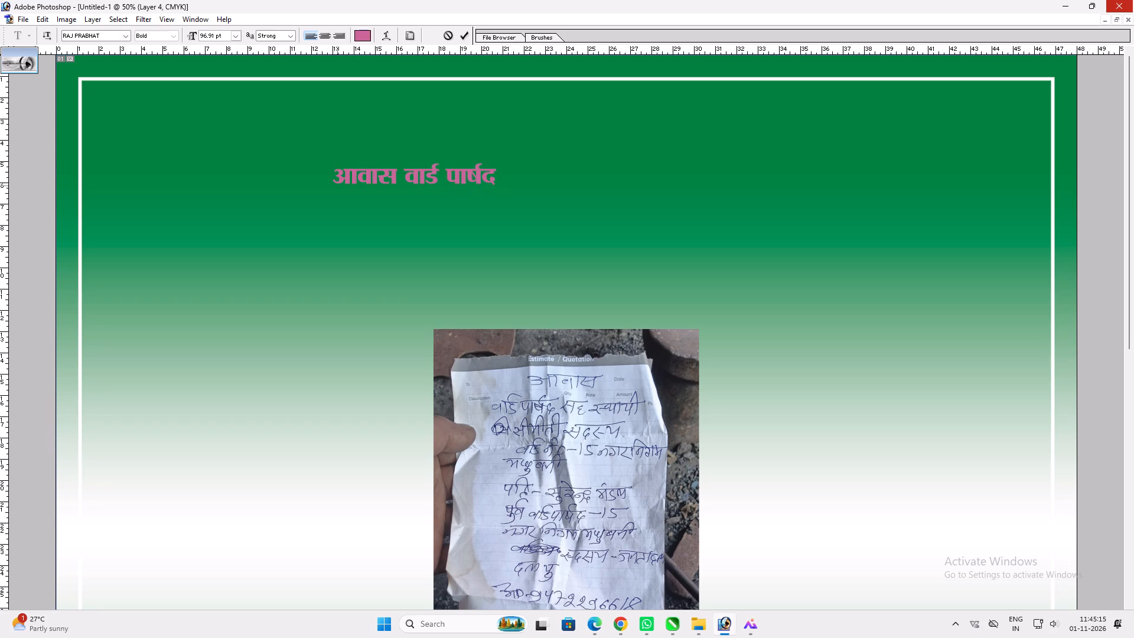
Continue the same text line with "सह स्थायी समिति सदस्य" and commit the text layer.
type("lg")
key("space")
type("LFkk;")
type("h")
key("space")
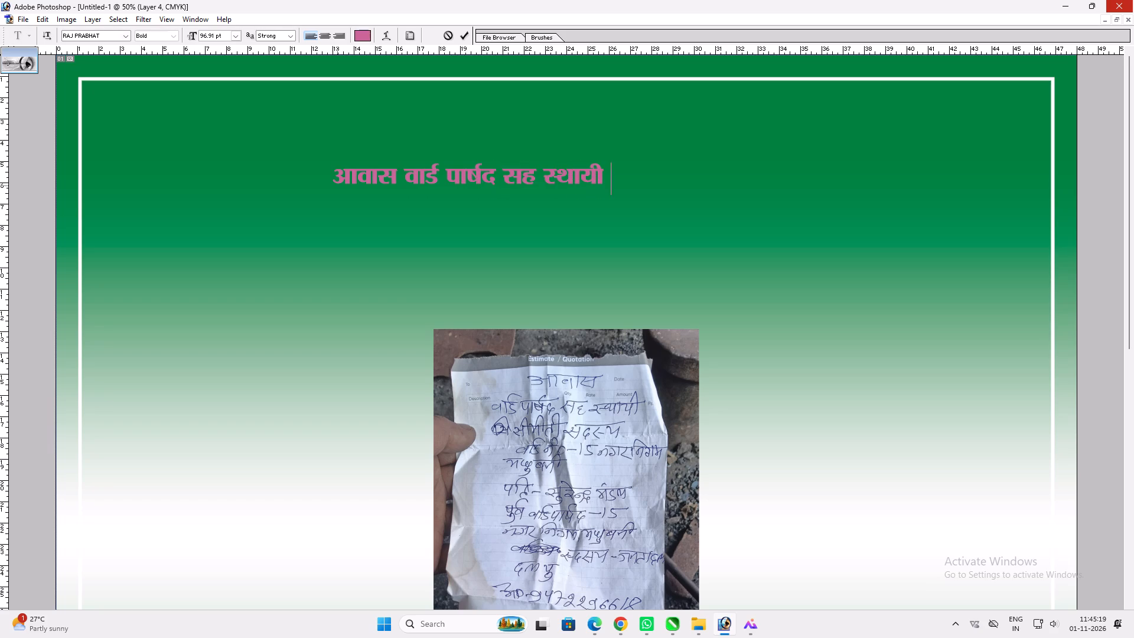
type("lfe")
key("BackSpace")
key("BackSpace")
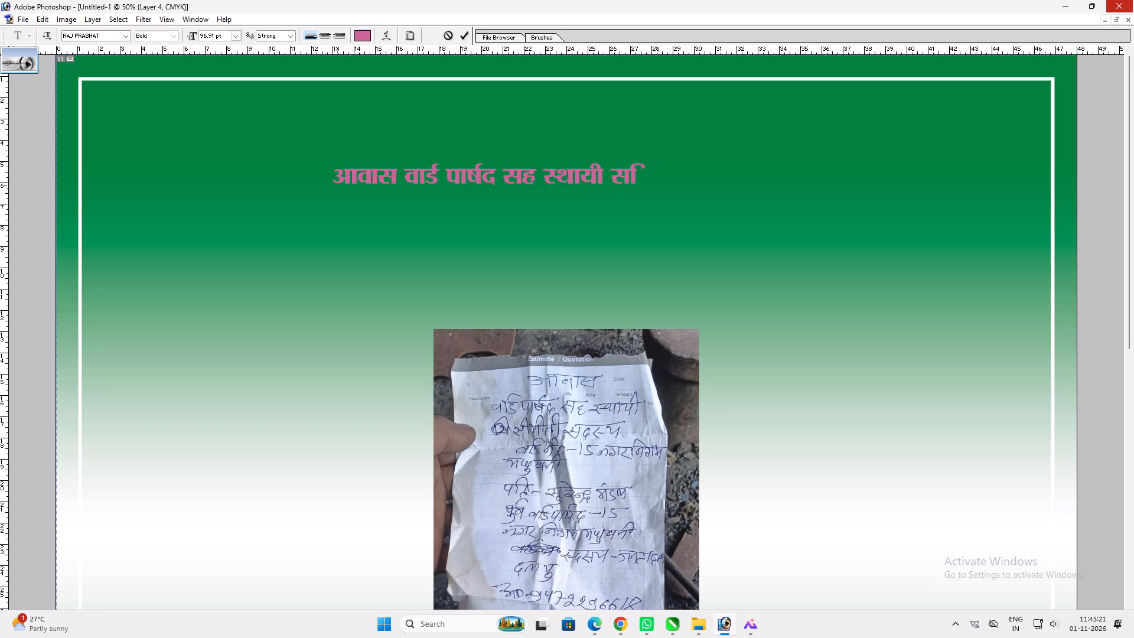
type("fefr")
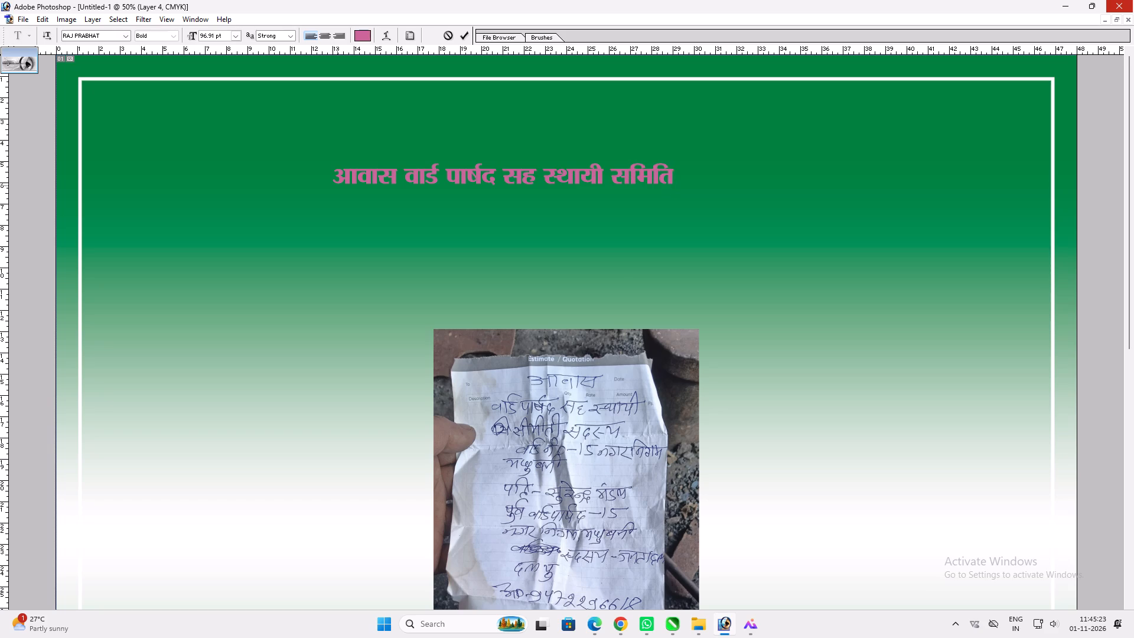
key("space")
type("lnL;")
key("Return")
type("vv")
Cut "सह स्थायी समिति सदस्य" out of the line, keeping only "आवास वार्ड पार्षद".
key("t")
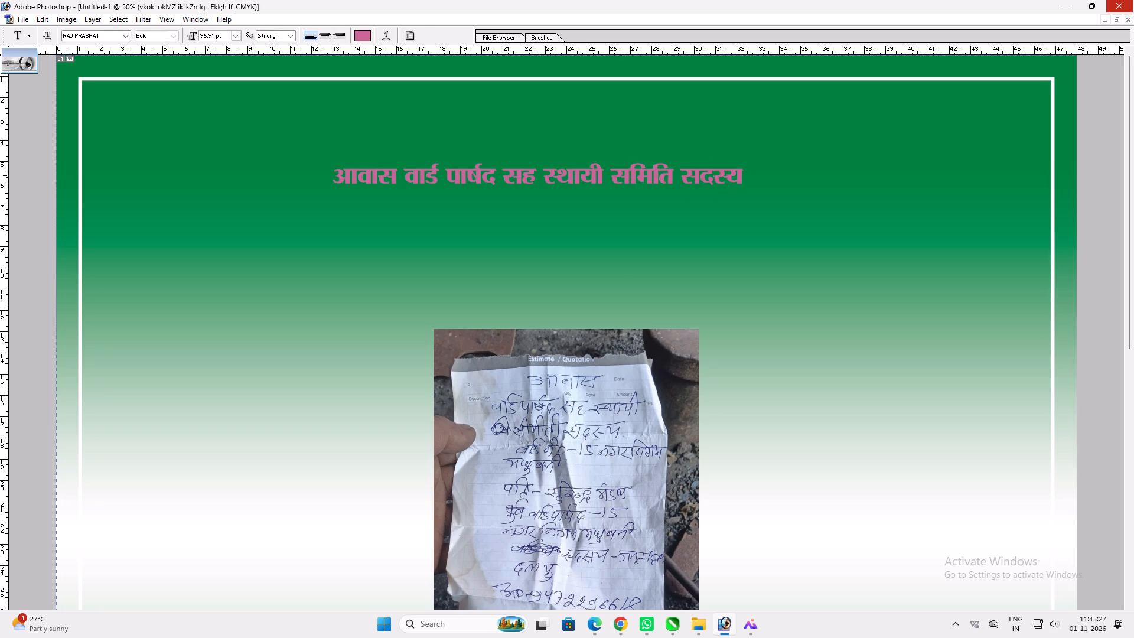
left_click_drag(510, 175, 998, 129)
key("ctrl+x")
key("Return")
key("v")
Scale the "आवास वार्ड पार्षद" heading up proportionally to about 432 pt.
key("ctrl+t")
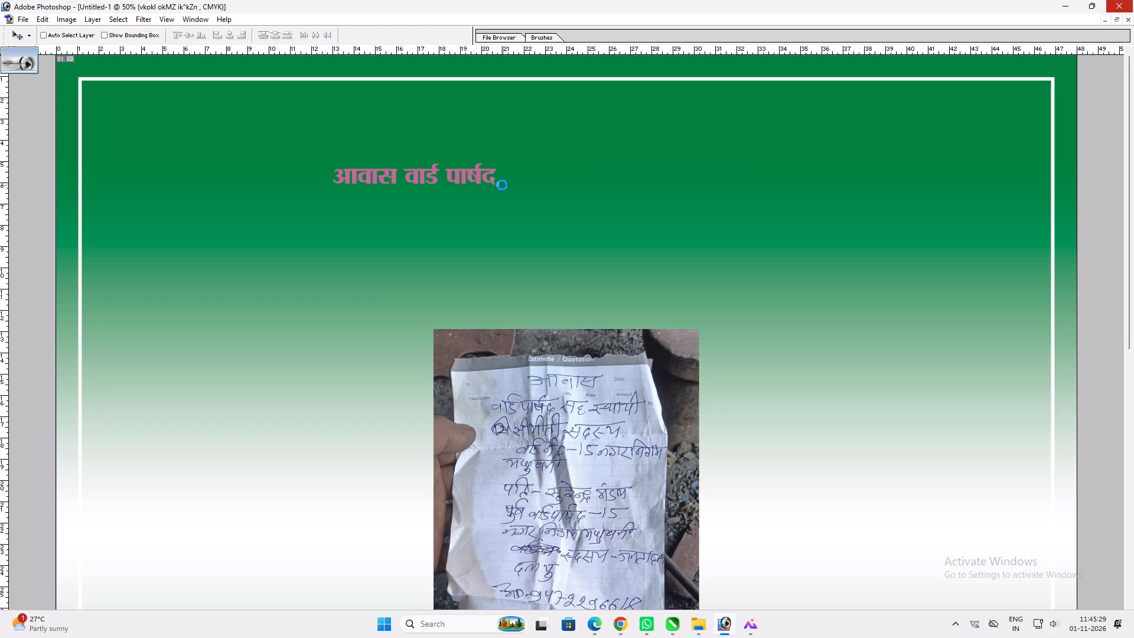
left_click_drag(497, 185, 784, 189, "alt+shift")
key("alt+shift+Return")
key("t")
left_click(706, 204)
key("Return")
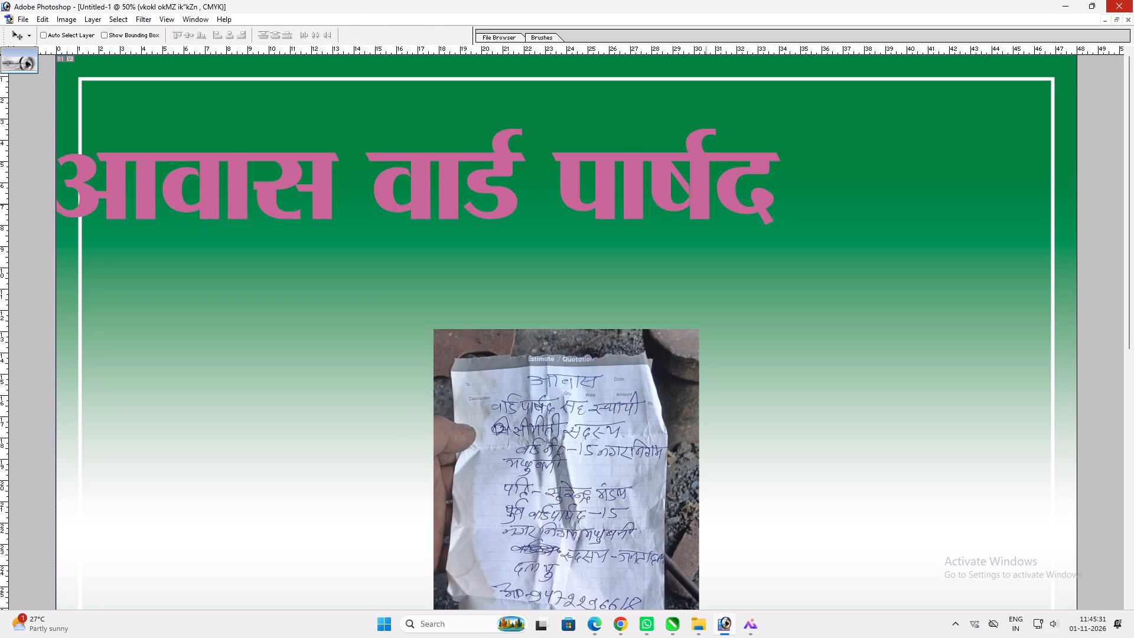
Set the font of the "आवास वार्ड पार्षद" heading to RAJ VARTULA.
key("t")
left_click(698, 207)
key("ctrl+a")
left_click(107, 32)
key("Down")
key("Down")
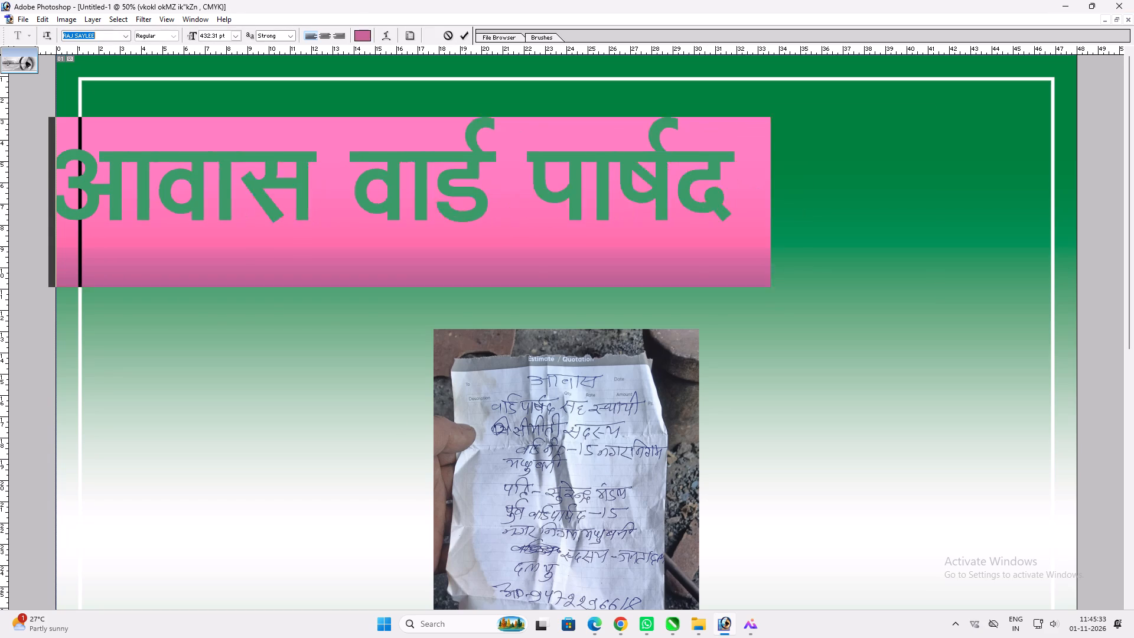
key("Down")
key("Down")
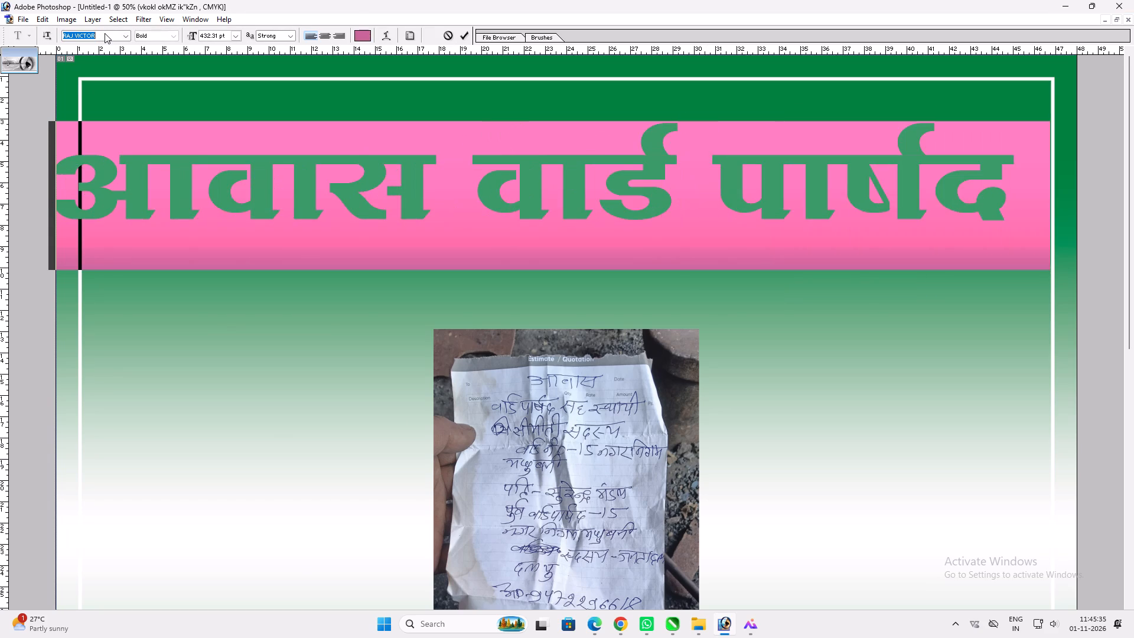
key("Up")
key("Return")
key("Return")
Move the heading inside the white frame near the top of the banner and fill it with white.
key("v")
left_click_drag(330, 187, 611, 149)
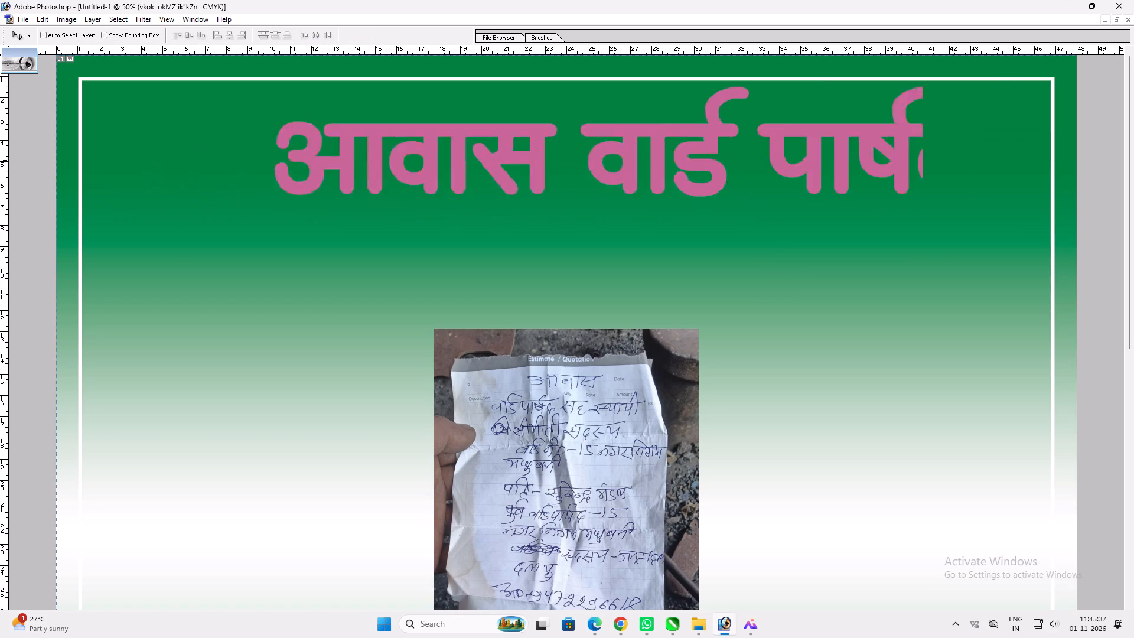
left_click_drag(611, 149, 528, 164)
key("ctrl+shift+BackSpace")
Scale the white heading down to about 352 pt and position it just below the frame's top edge.
key("ctrl+t")
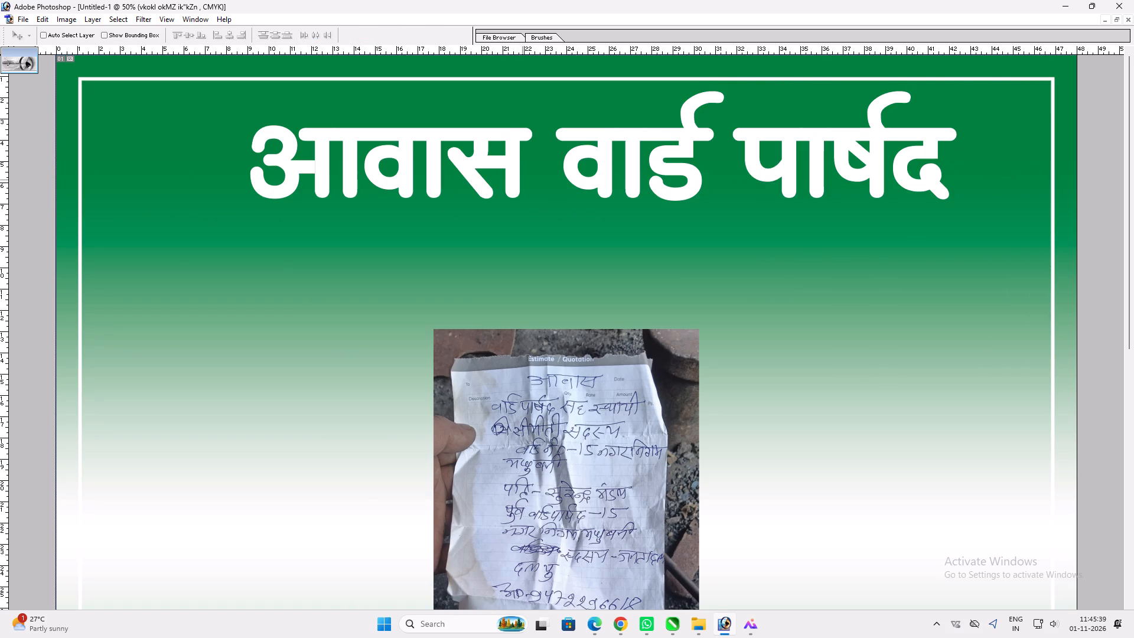
left_click_drag(955, 196, 825, 171, "shift")
key("shift+Return")
key("v")
left_click_drag(793, 171, 799, 168)
Add a hard-edged drop shadow to the heading with 100% opacity, minimum size and a slightly increased distance.
key("alt+l")
type("ud")
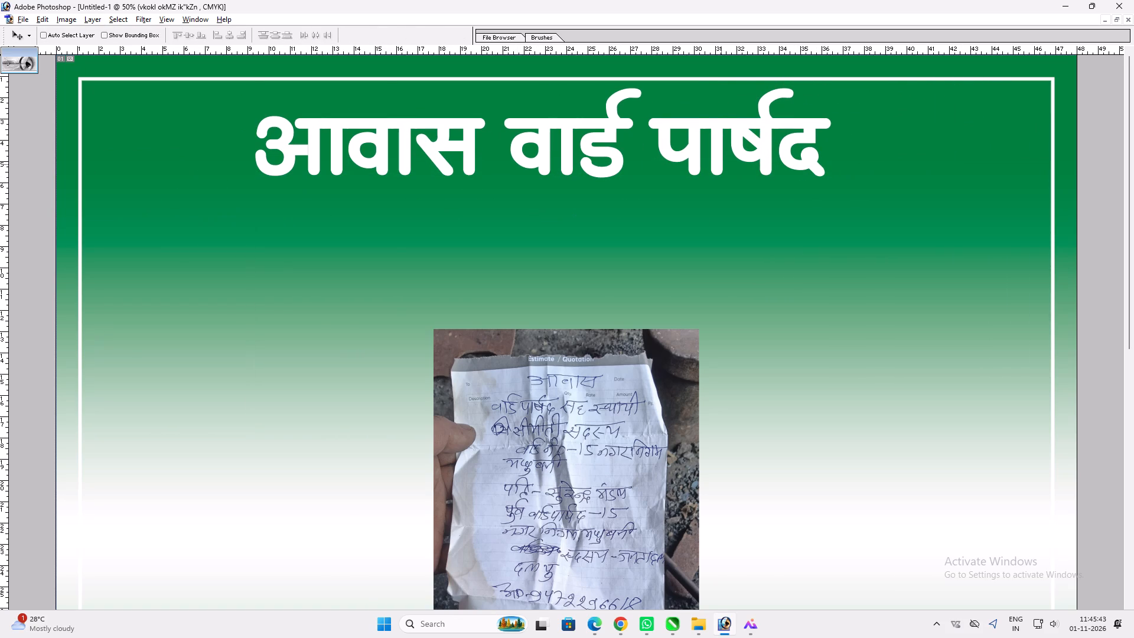
key("alt+l")
type("yd")
left_click_drag(1025, 325, 1073, 324)
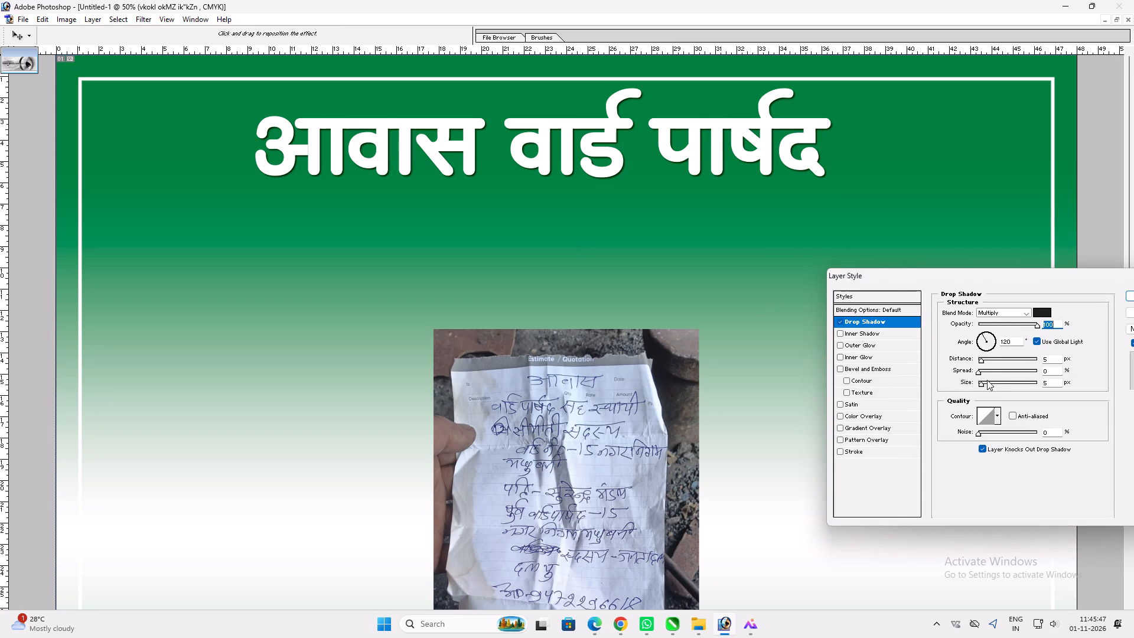
left_click_drag(981, 381, 974, 382)
left_click(982, 361)
key("Return")
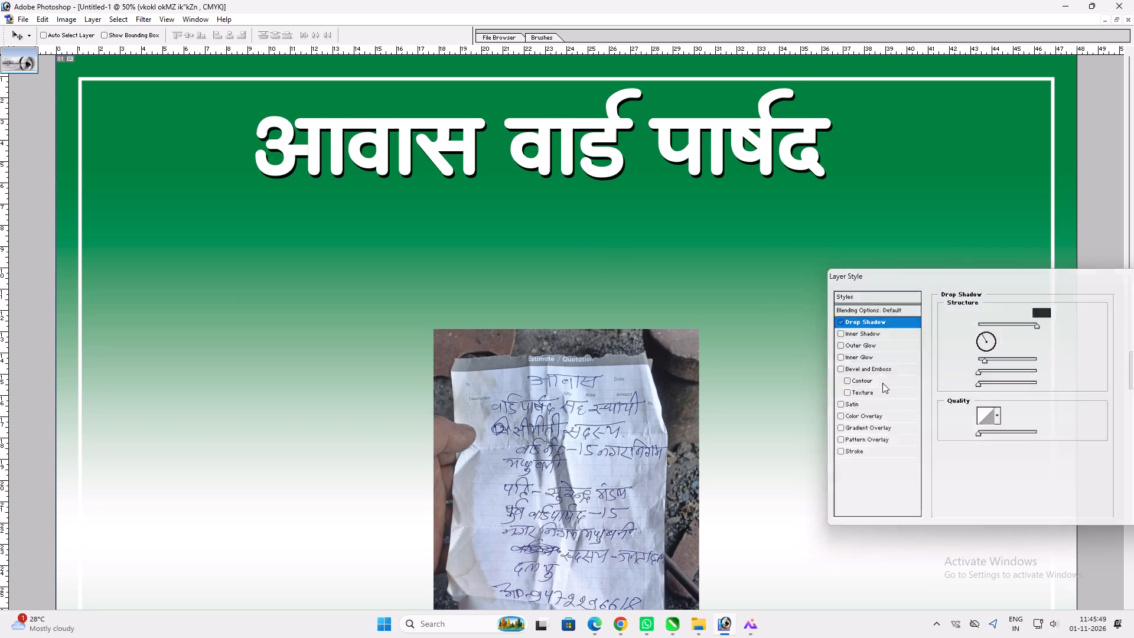
Duplicate the heading directly below, replace the copy's text with the cut "सह स्थायी समिति सदस्य", and shift it sideways to fit the frame.
key("v")
key("v")
left_click_drag(637, 180, 637, 275, "alt+shift")
key("t")
left_click(608, 242)
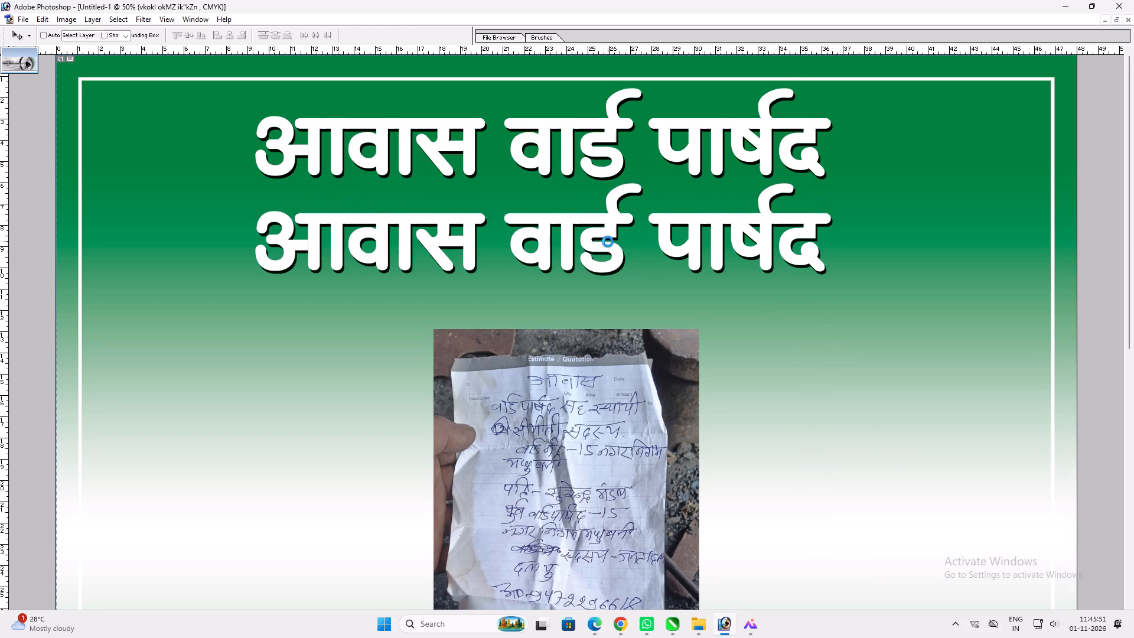
key("ctrl+a")
key("ctrl+v")
key("Return")
key("v")
key("v")
left_click_drag(629, 258, 504, 271)
Set the font of the "सह स्थायी समिति सदस्य" line to RAJ 02 and fill it with white.
key("t")
left_click(517, 276)
key("ctrl+a")
left_click(97, 36)
type("ra")
key("Down")
key("Down")
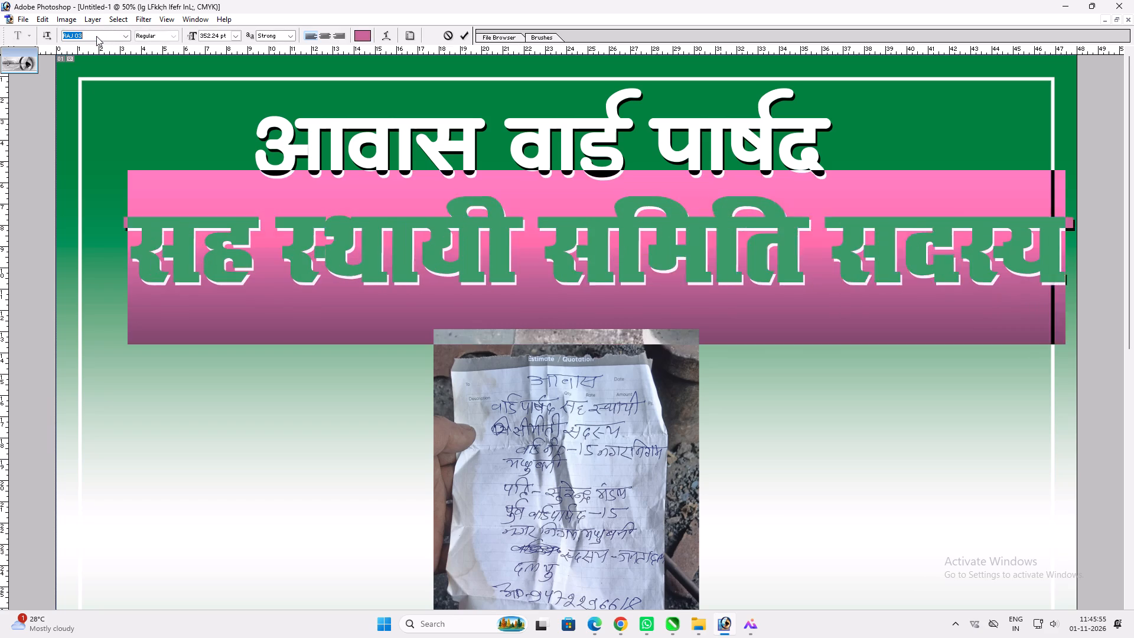
key("Down")
key("Up")
key("Up")
key("Return")
key("Return")
key("v")
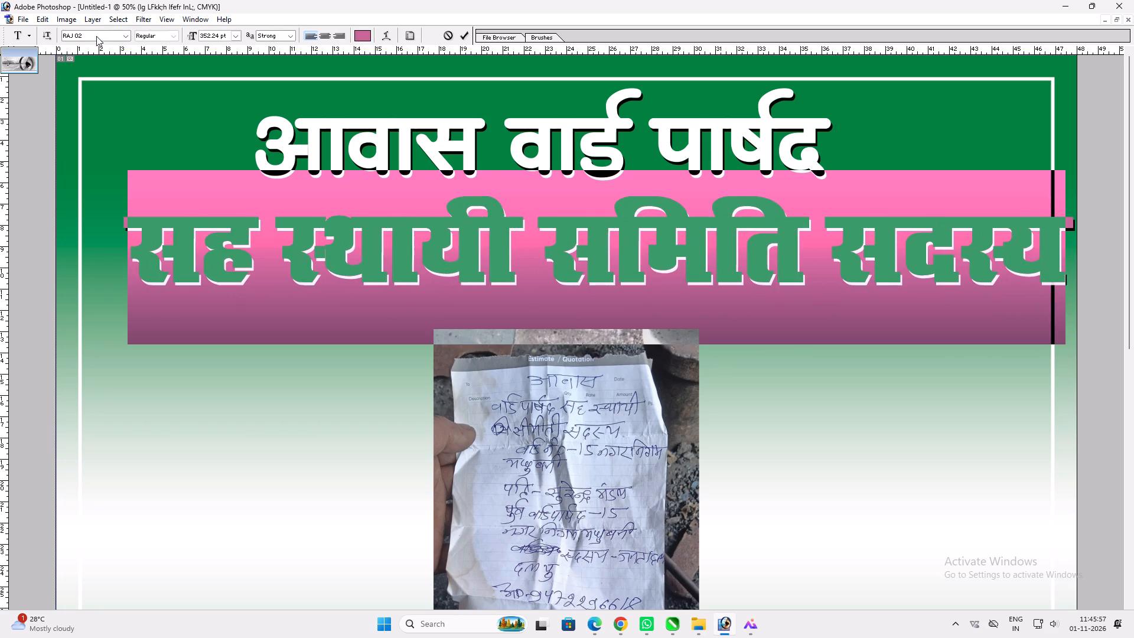
key("ctrl+shift+BackSpace")
Narrow the second line to about 92% width and shift it toward the frame's left edge.
key("ctrl+t")
left_click_drag(126, 213, 170, 221, "alt+shift")
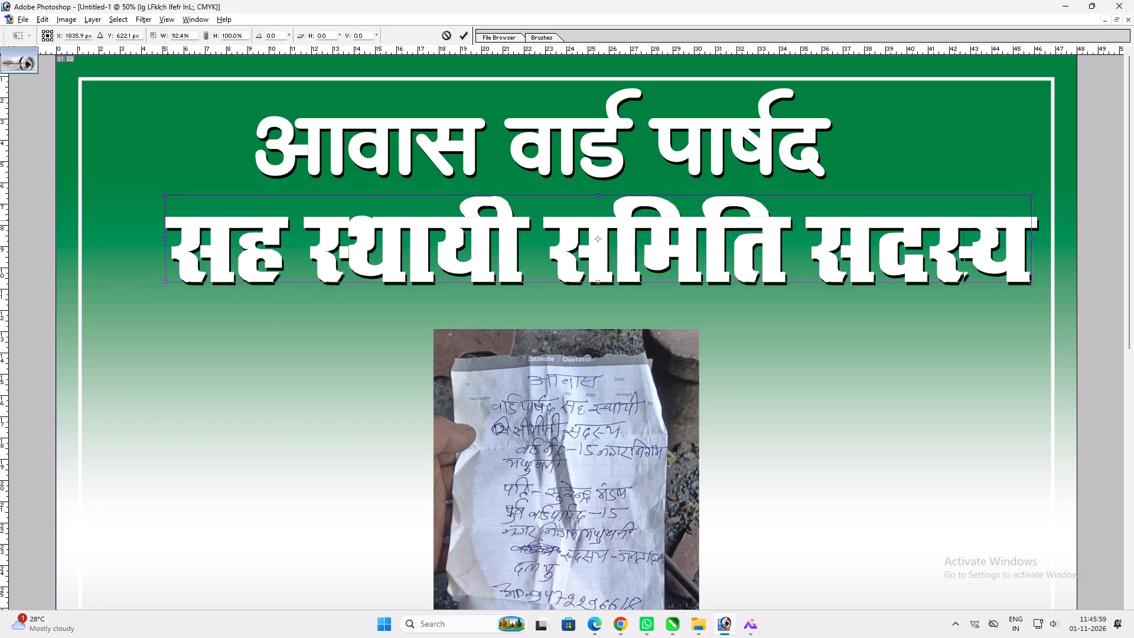
key("shift+Return")
key("v")
left_click_drag(406, 278, 343, 274)
Enlarge the second line to almost the full width of the frame, stretching it slightly taller.
scroll(348, 287, "up", 1)
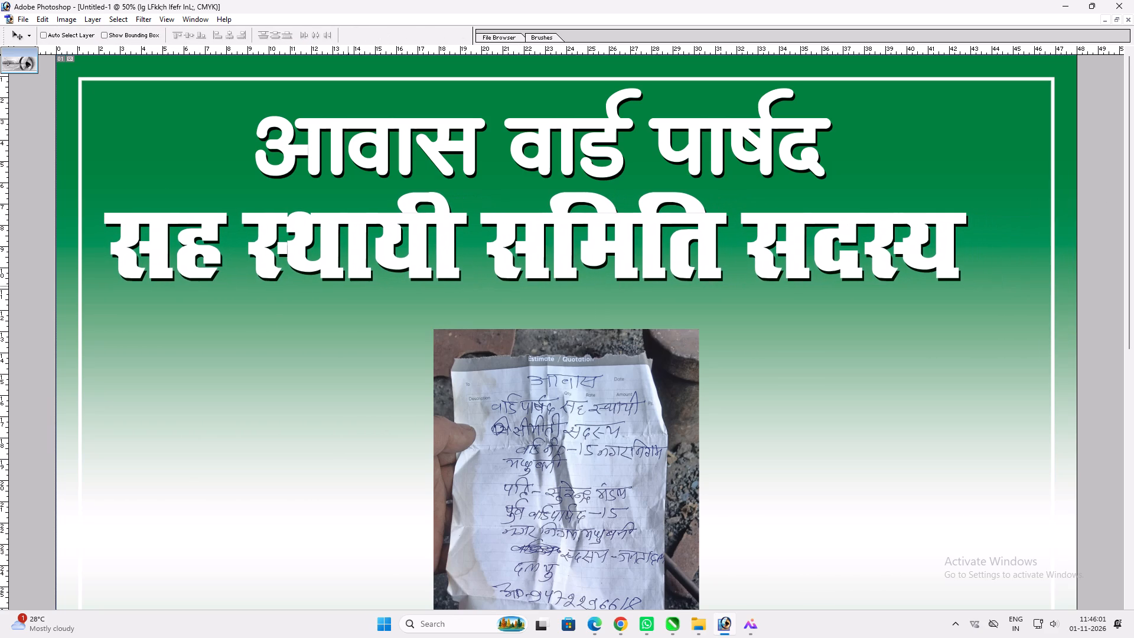
scroll(348, 287, "up", 2)
key("ctrl+t")
left_click_drag(968, 282, 1022, 293, "shift")
left_click_drag(1008, 287, 1008, 294, "shift")
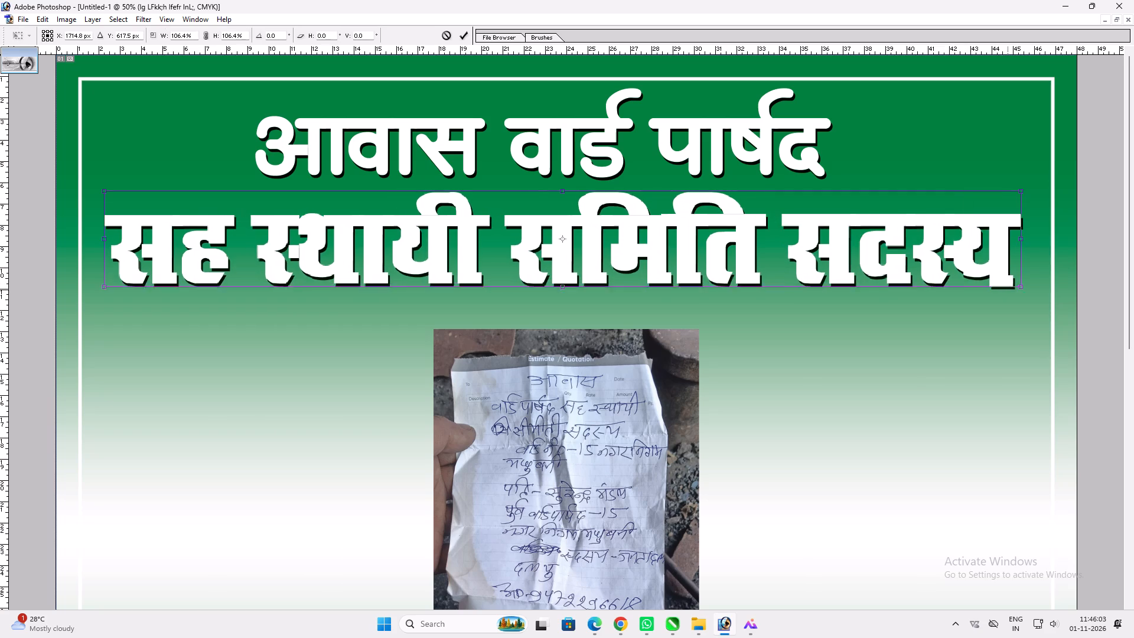
left_click_drag(1008, 294, 1008, 297, "shift")
key("shift+Return")
key("v")
left_click(874, 310)
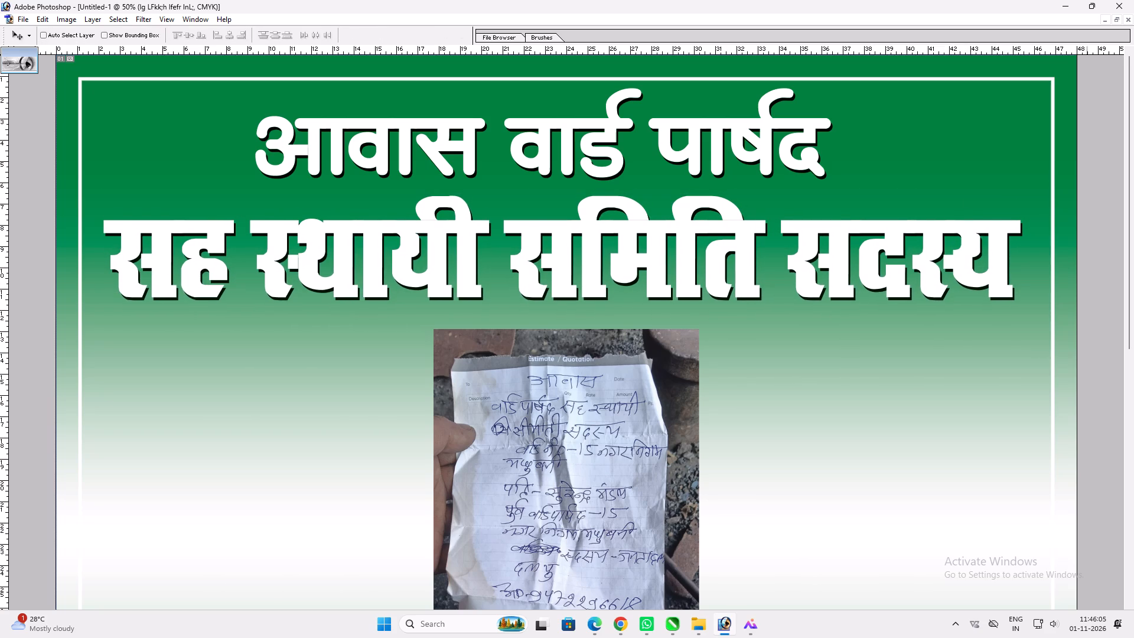
key("ctrl+t")
left_click_drag(1023, 300, 1039, 300, "shift")
key("Return")
key("v")
left_click(871, 319)
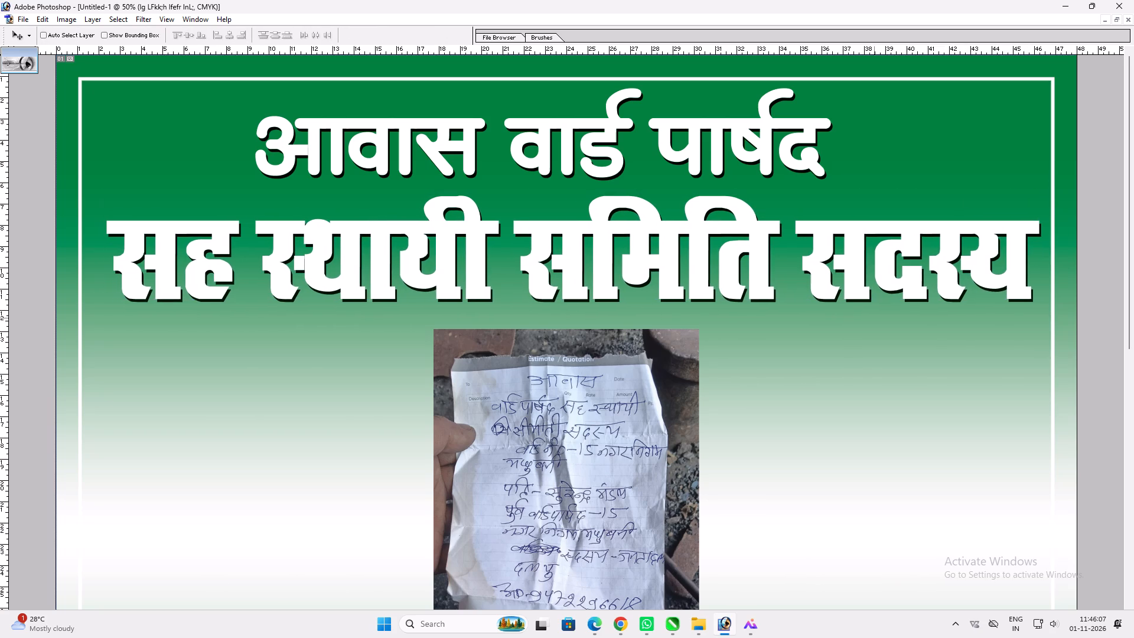
Duplicate the "आवास वार्ड पार्षद" heading below the second line, over the handwritten note photo.
key("space")
left_click_drag(812, 390, 761, 277)
key("v")
key("v")
key("space")
left_click_drag(739, 227, 739, 288)
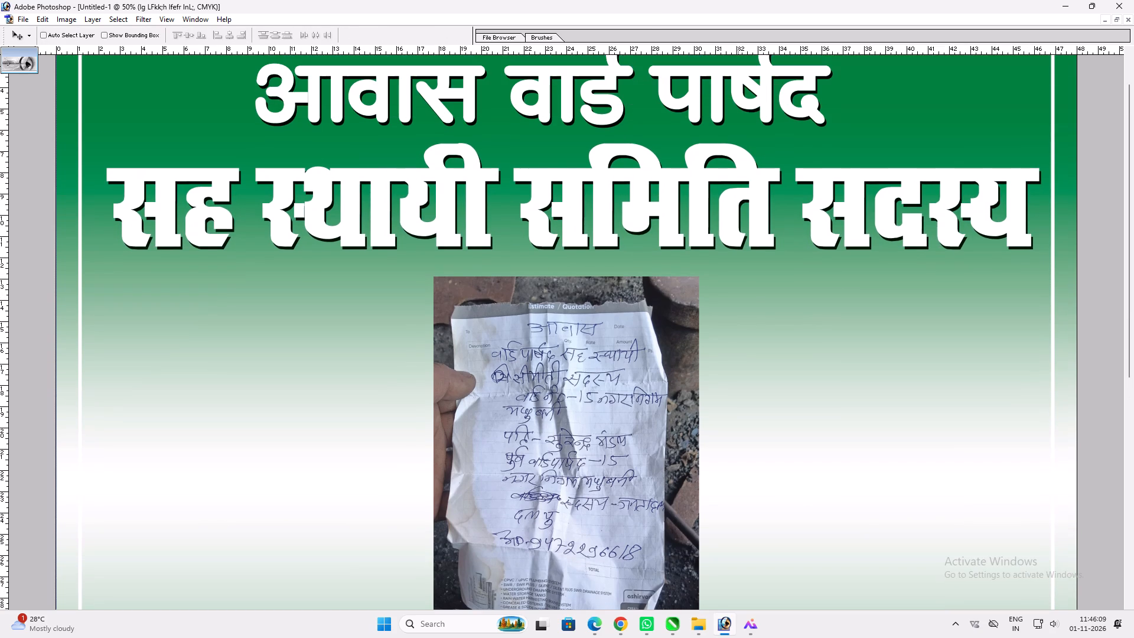
key("v")
left_click(690, 106, "ctrl")
left_click_drag(689, 103, 676, 341, "alt")
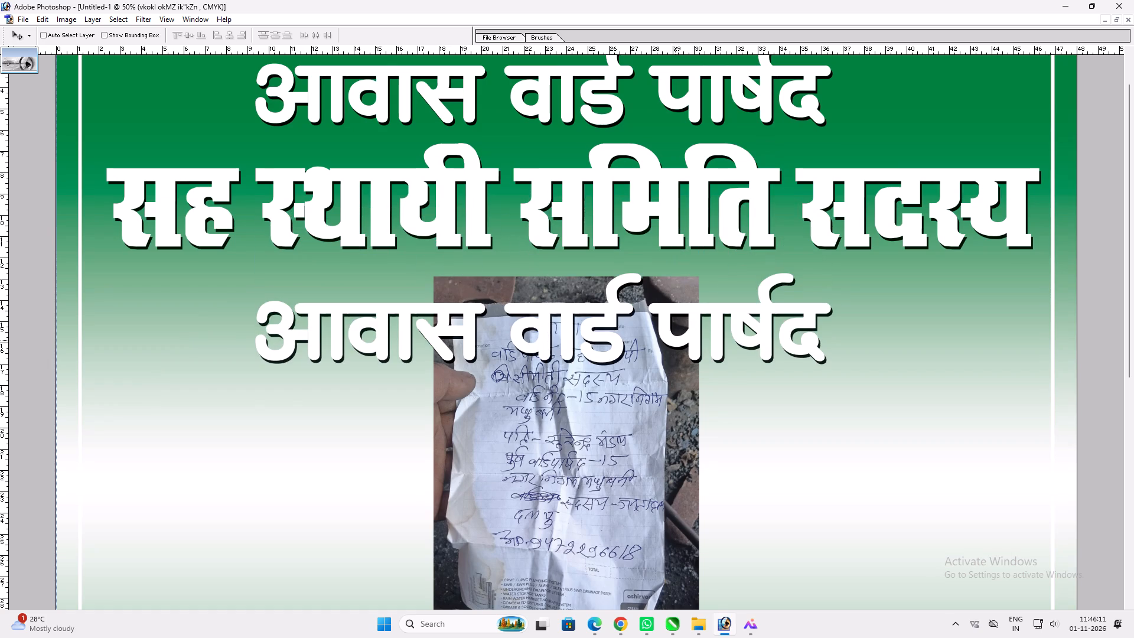
Replace the duplicated heading's text with "वार्ड नं०१५".
key("t")
left_click(660, 331)
key("ctrl+a")
type("po")
key("BackSpace")
key("BackSpace")
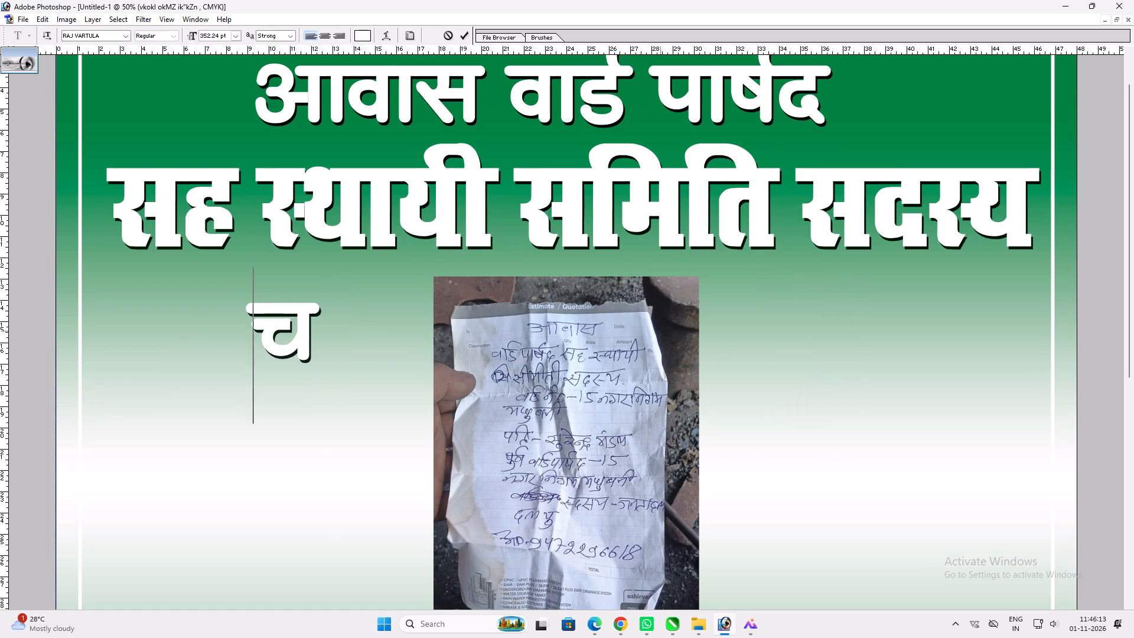
type("okMZ")
key("space")
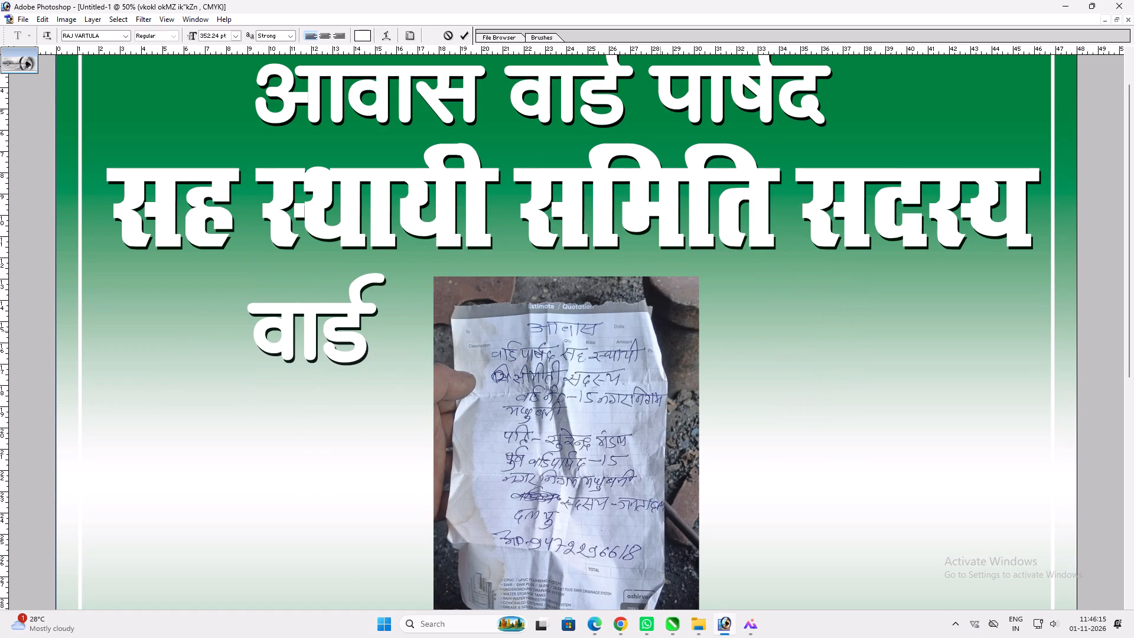
type("ua0")
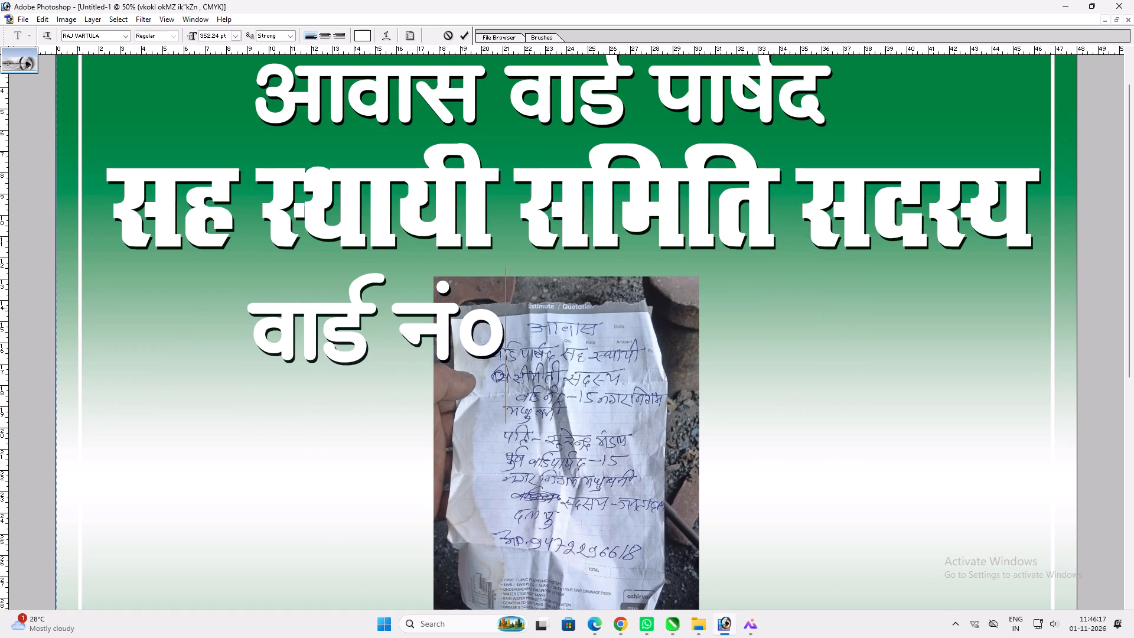
key("1")
key("5")
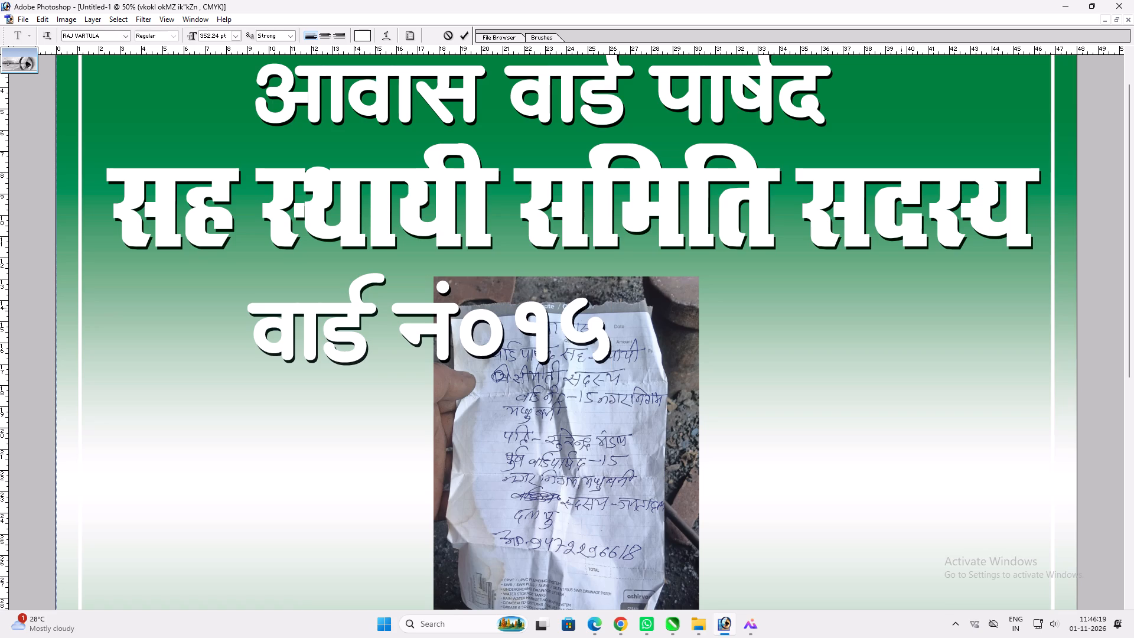
Extend the third line with "नगर निगम, मधुबनी", shifting the text left while editing, and commit it.
key("space")
type("uxj")
key("space")
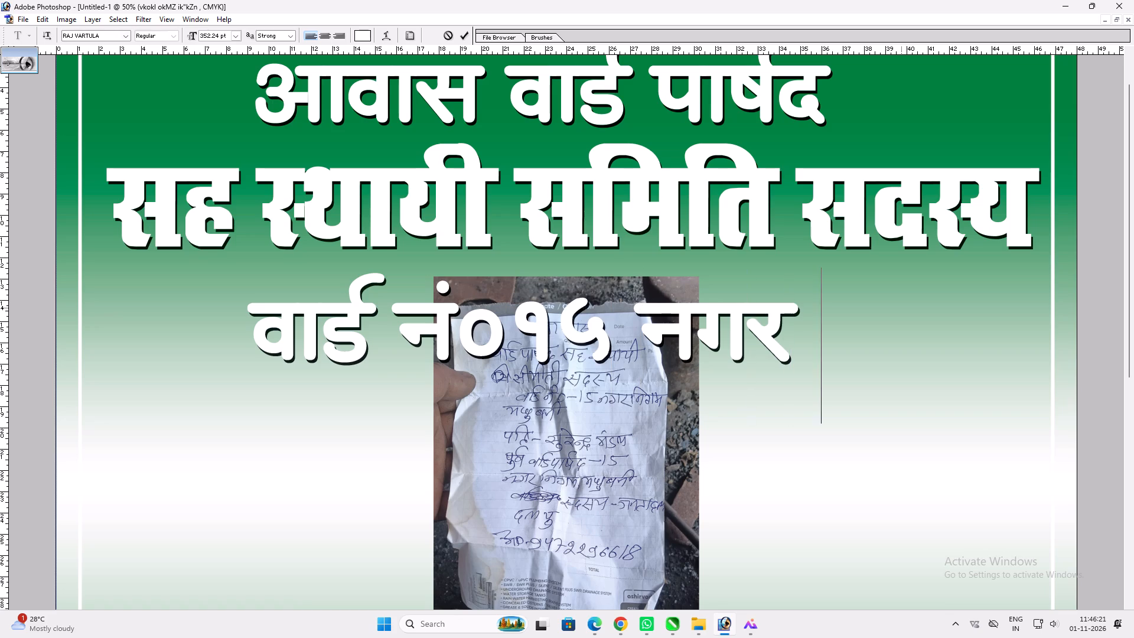
type("fu")
type("xe")
left_click_drag(960, 505, 876, 512)
type("] e.")
key("BackSpace")
type("/kqcuh")
key("Return")
key("v")
Scale the third line down to about 54% and move it left, just beneath the second line.
key("ctrl+t")
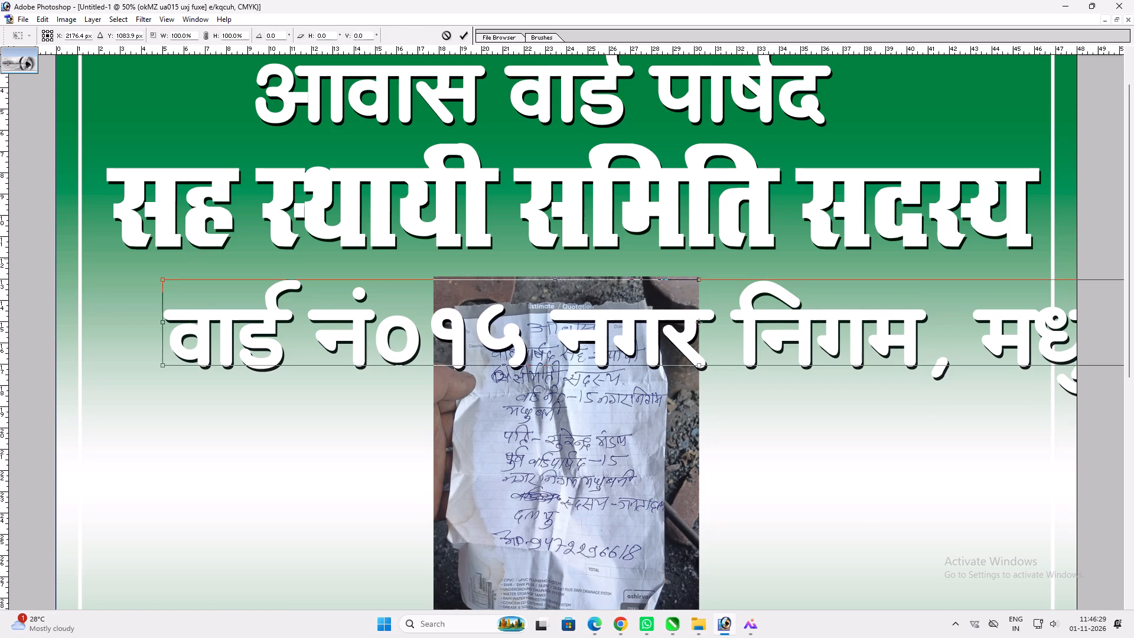
left_click_drag(163, 276, 408, 317, "alt+shift")
key("alt+shift+Return")
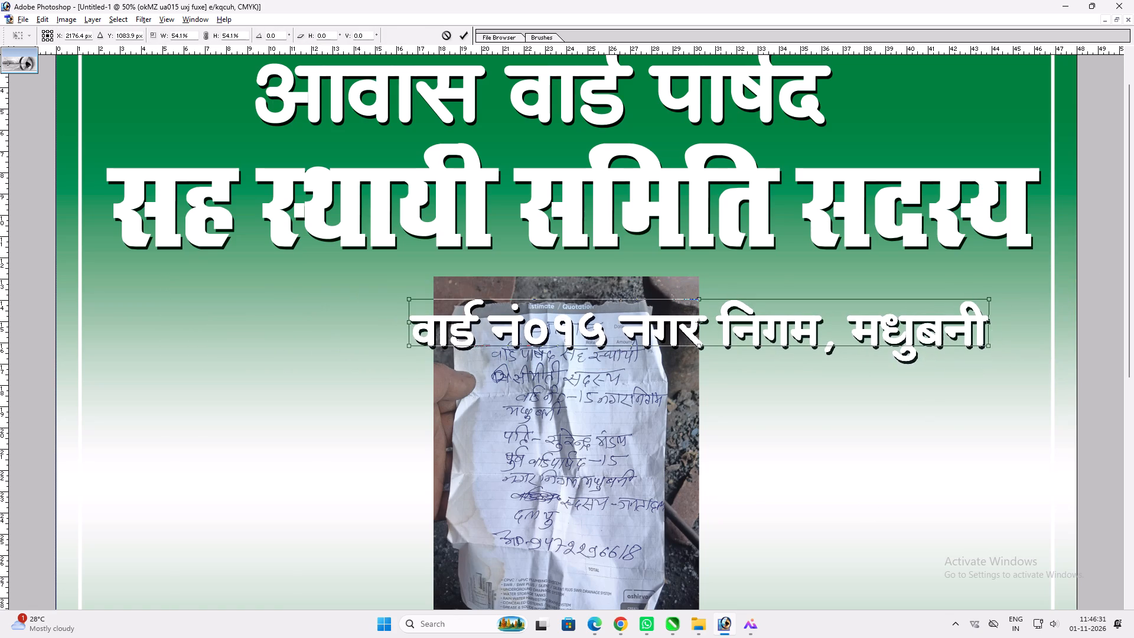
key("v")
key("Return")
type("vv")
left_click_drag(476, 353, 279, 328)
key("space")
key("space")
key("space")
key("space")
left_click_drag(316, 362, 334, 274)
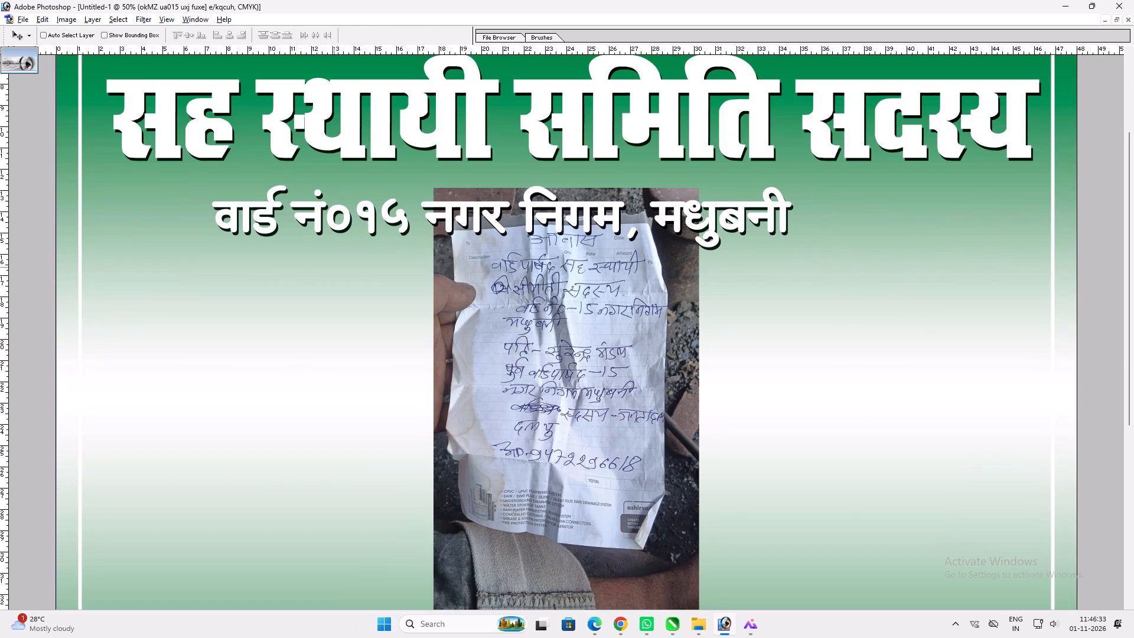
key("t")
key("v")
key("v")
left_click_drag(581, 233, 611, 232)
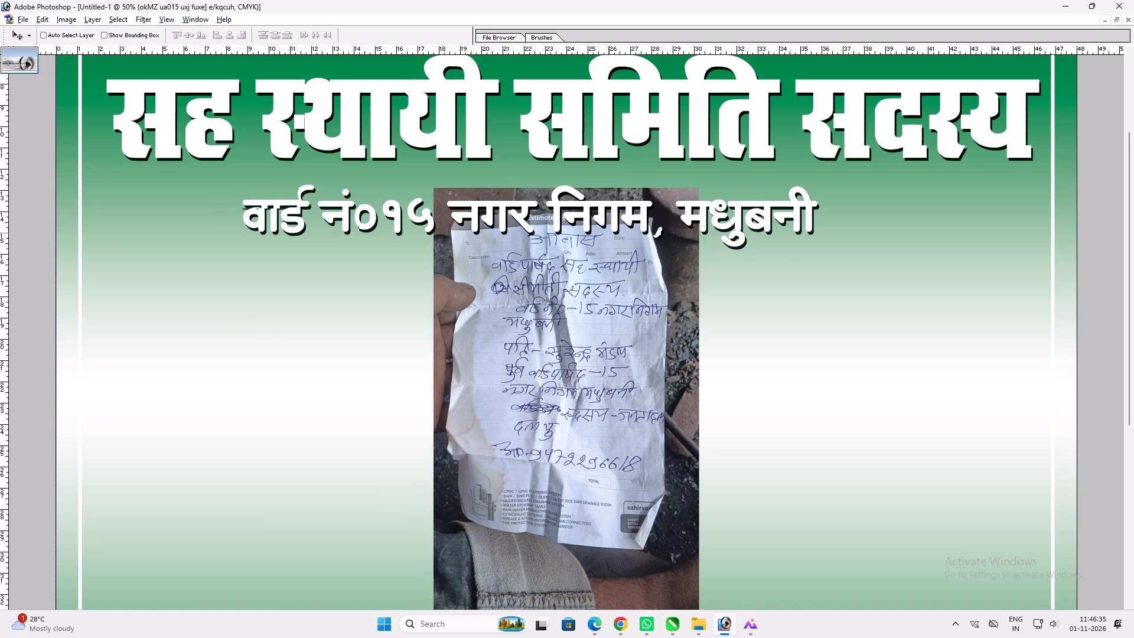
left_click_drag(611, 232, 612, 232)
Duplicate the third line just below itself and replace the copy's text with "पूर्व वार्ड पार्षद - १५".
left_click_drag(597, 222, 602, 274, "alt+shift")
key("t")
left_click(598, 282)
key("ctrl+a")
type("iwoZ")
left_click_drag(541, 333, 513, 366)
key("space")
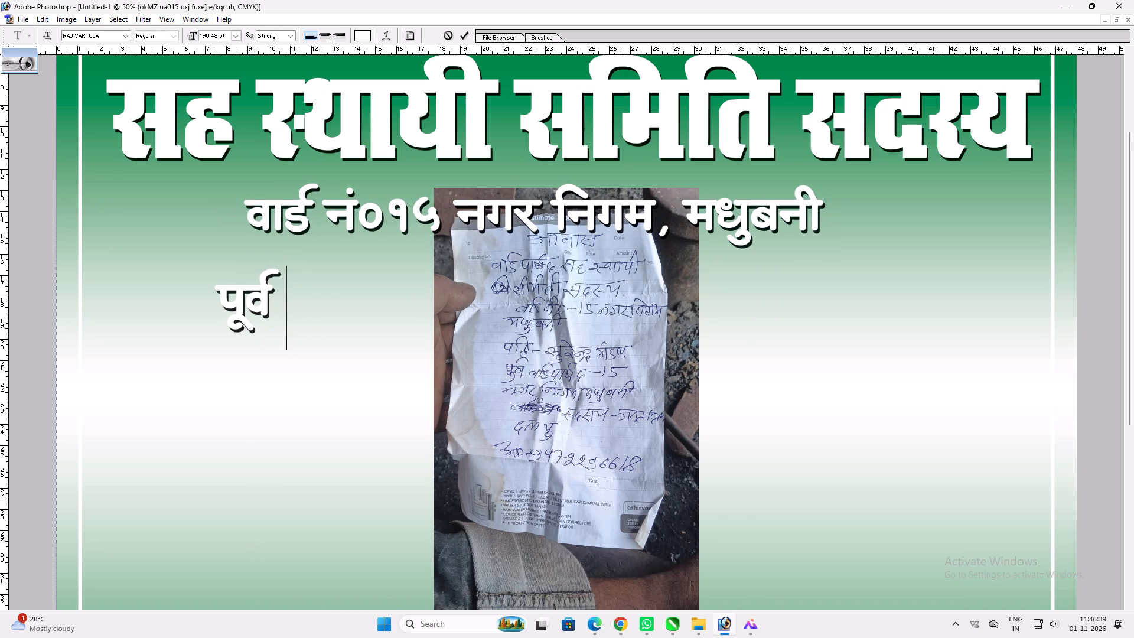
type("ok")
key("shift+Return")
type("MZ")
key("BackSpace")
key("BackSpace")
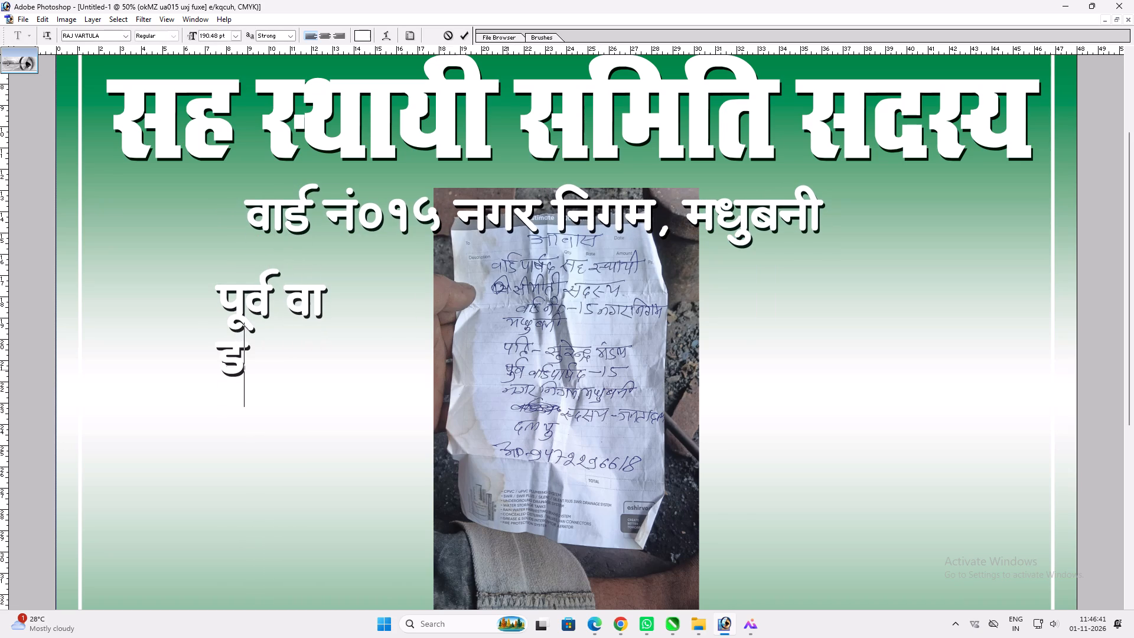
key("BackSpace")
type("MZ")
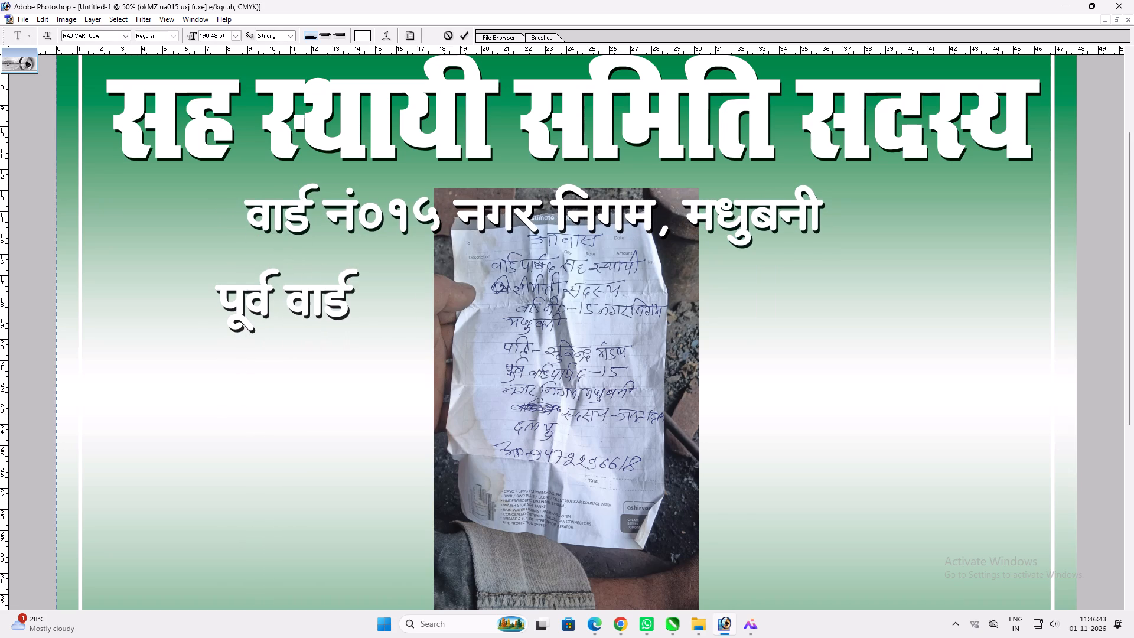
key("space")
type("ik")
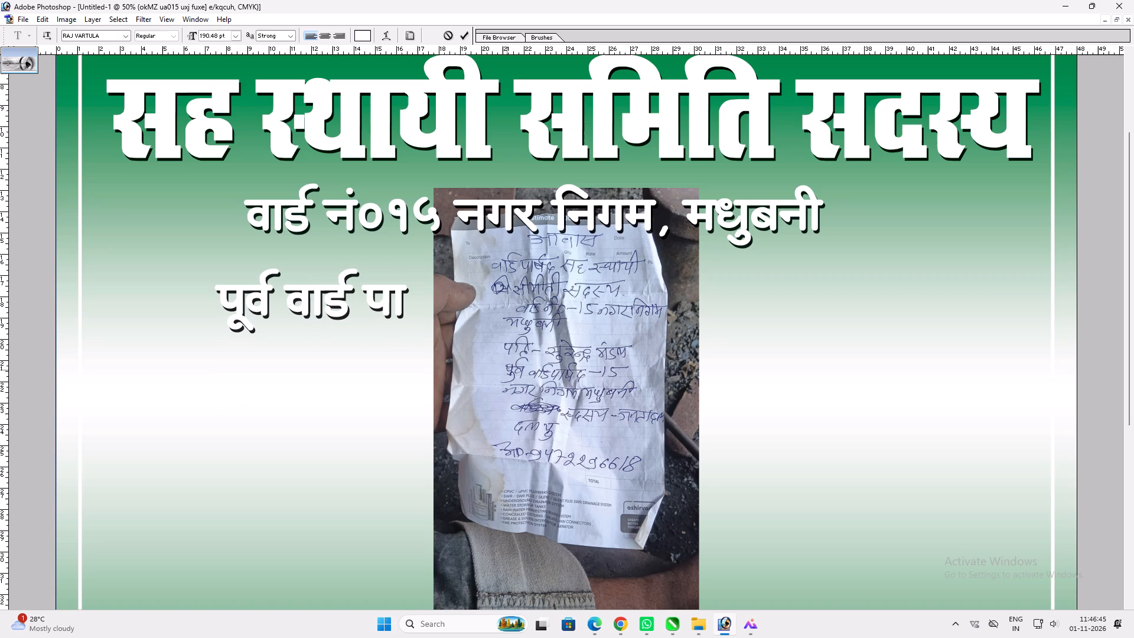
type("\"kZn")
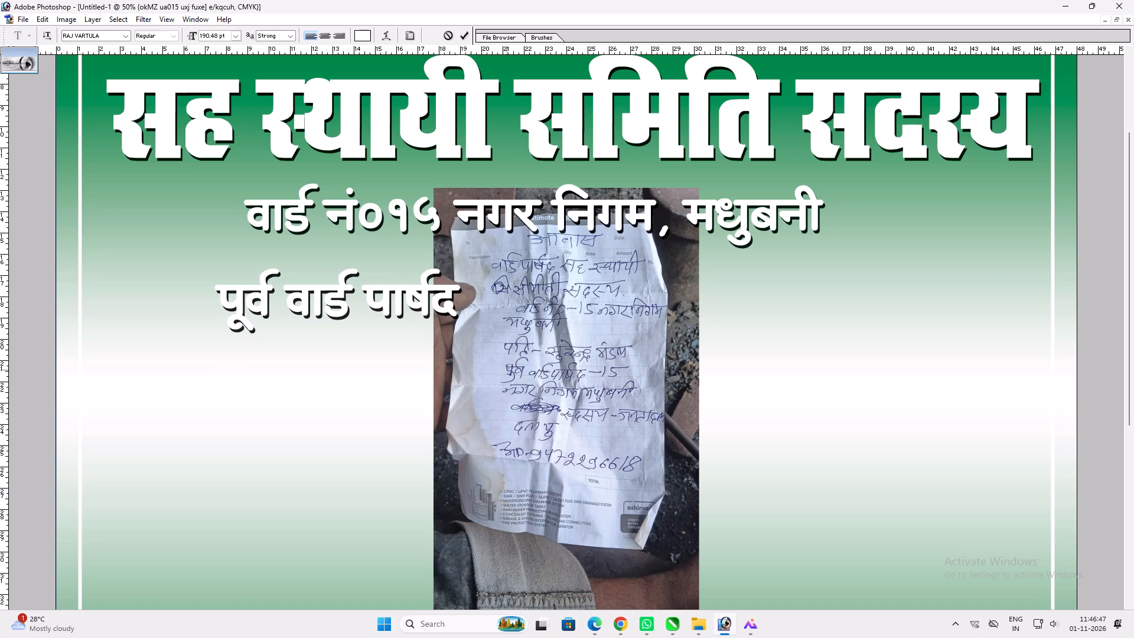
key("space")
type("&")
key("space")
type("15")
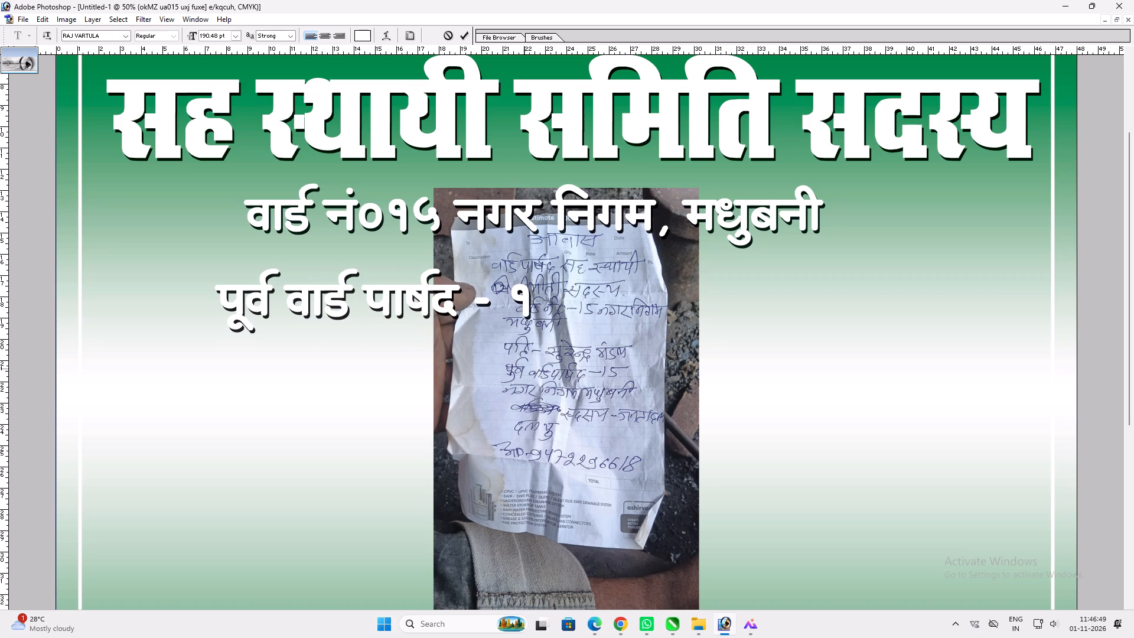
key("Return")
type("vv")
Extend the fourth line after "१५" with "; नगर निगम, मधुबनी" and commit the text.
key("t")
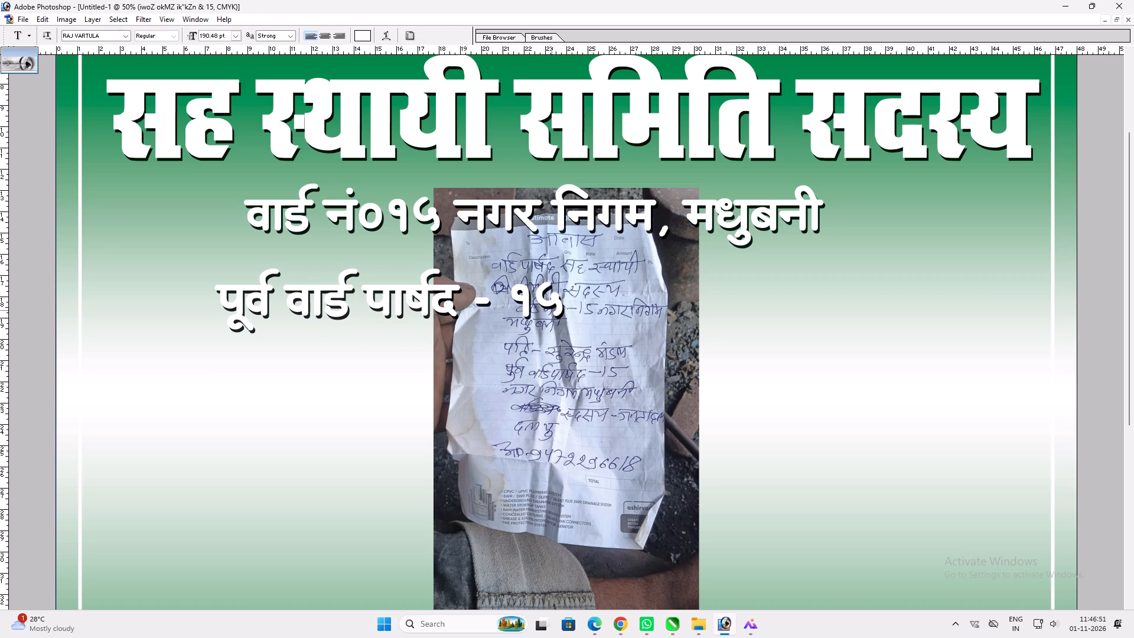
key("t")
left_click(564, 299)
key("space")
type("( uxj fuxe")
key("space")
key("BackSpace")
type("] e/kqcuh")
key("Return")
type("vvv")
Duplicate the fourth line below itself and replace the copy's text with "सदस्य जनता दल युनाइटेड".
key("v")
left_click_drag(491, 321, 491, 414, "alt")
key("t")
left_click(488, 399)
key("ctrl+a")
type("dd")
key("ctrl+a")
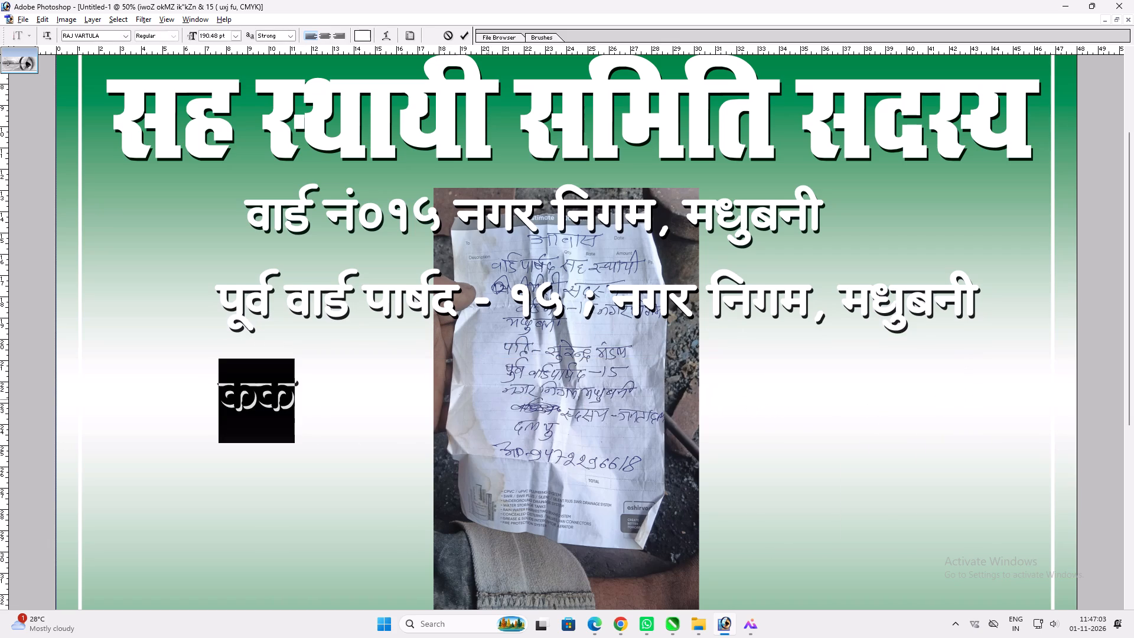
type("lnL; t")
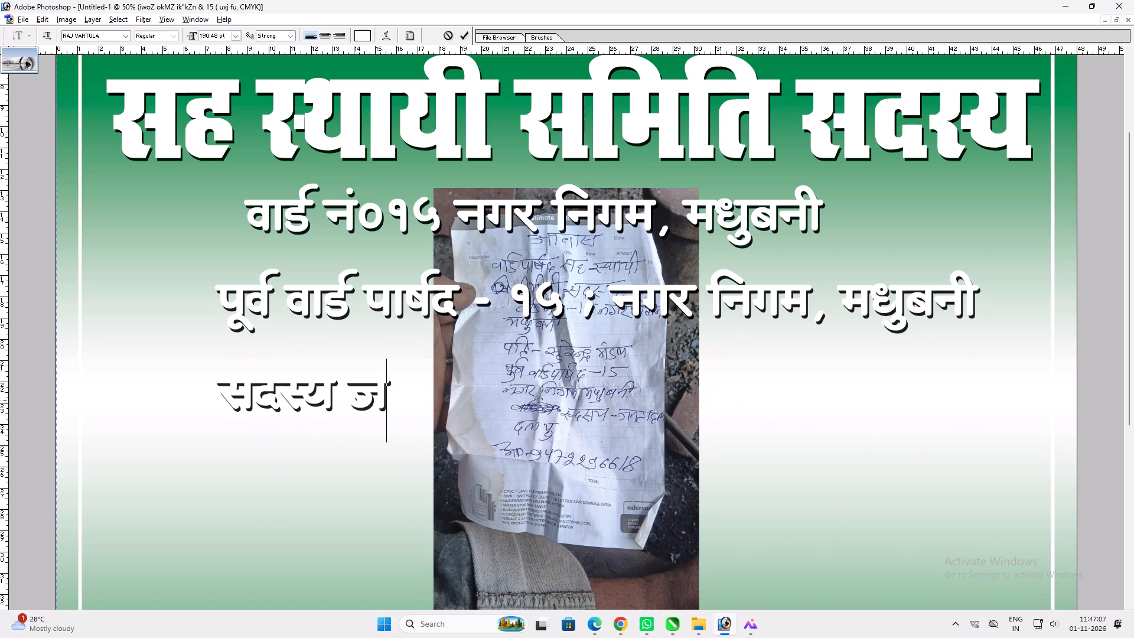
type("urk ny")
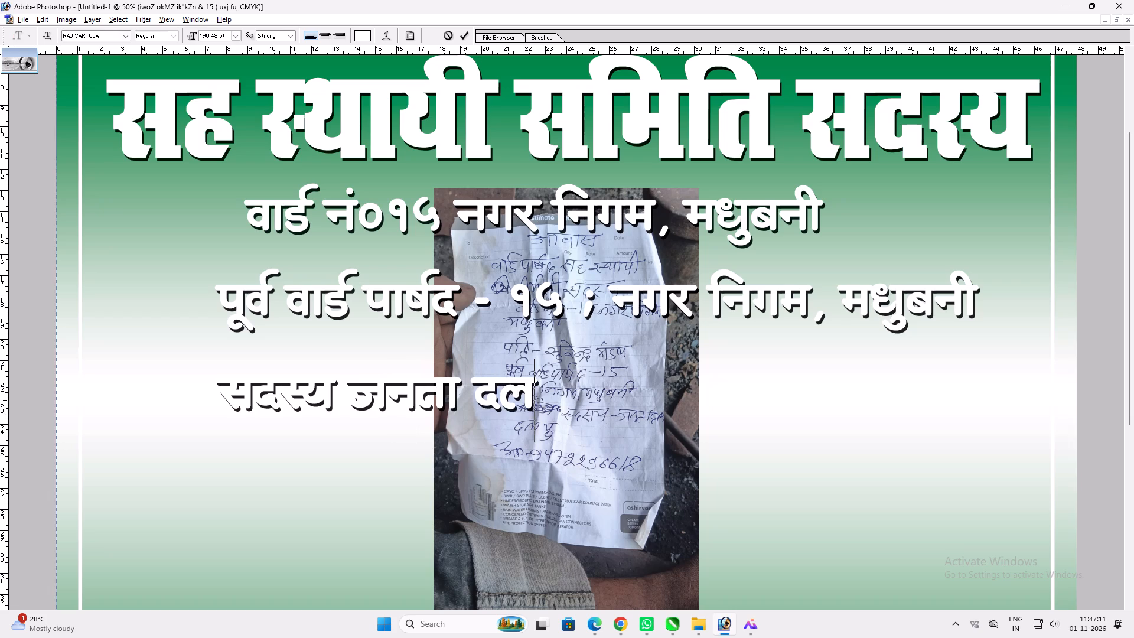
key("space")
type("l")
key("BackSpace")
type(";qukbZVsM")
key("Return")
type("vvv")
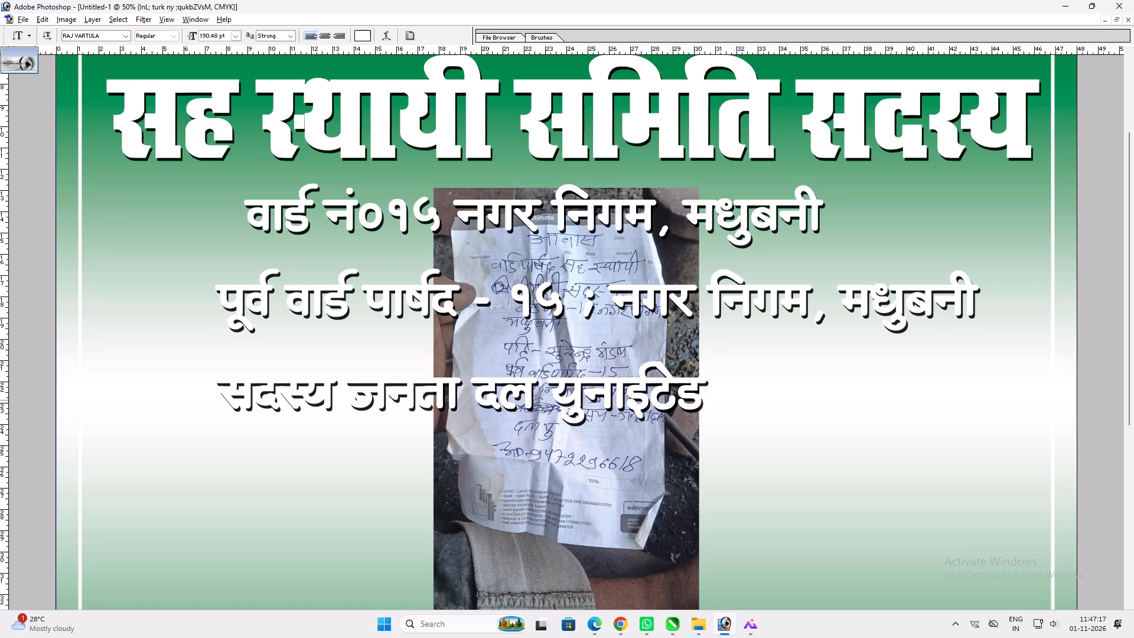
Duplicate the "सदस्य जनता दल युनाइटेड" line directly below itself and replace the copy's text with "सम्पर्क सूत्र".
left_click_drag(482, 402, 484, 460, "alt")
key("t")
left_click(483, 460)
key("ctrl+a")
type("lEi")
key("BackSpace")
key("BackSpace")
key("e")
key("BackSpace")
type("EidZ")
key("space")
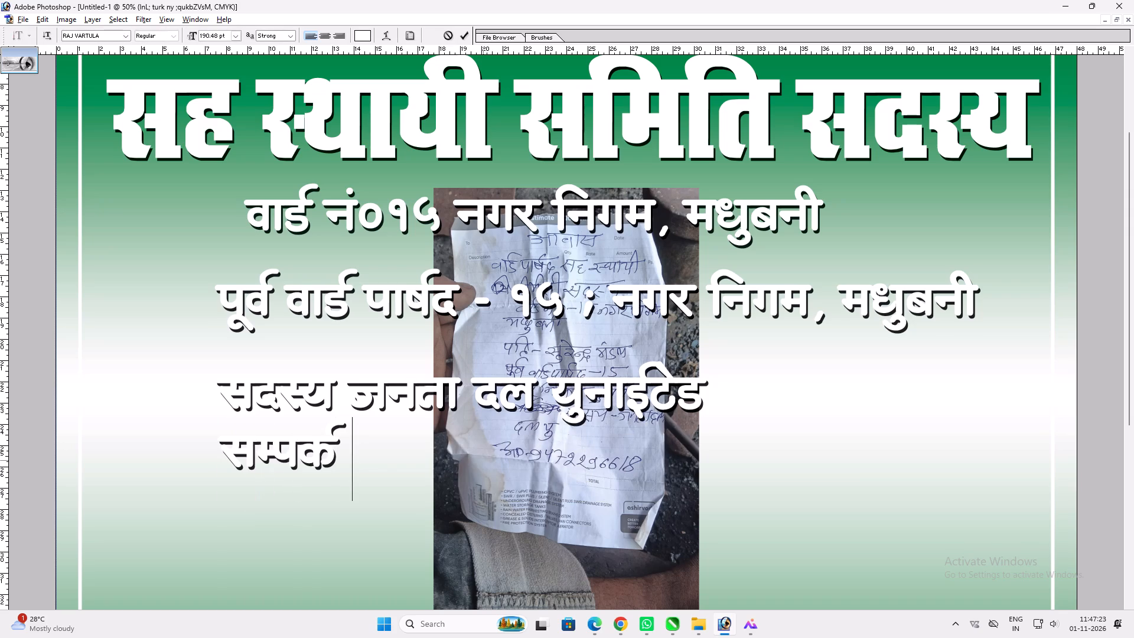
type("lw-")
key("BackSpace")
type("=k")
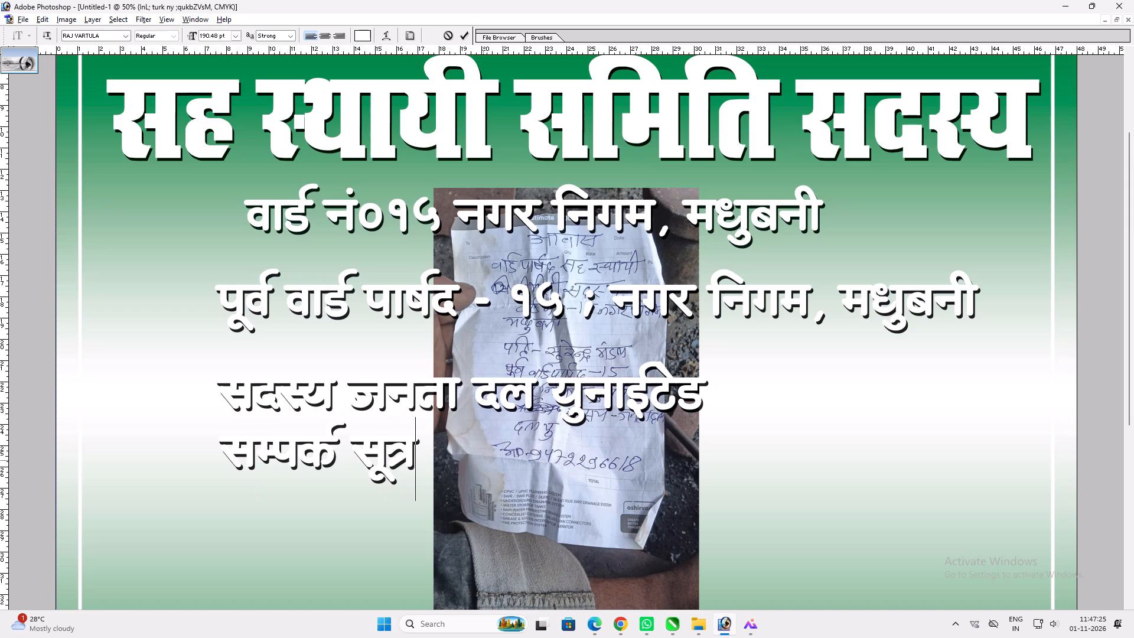
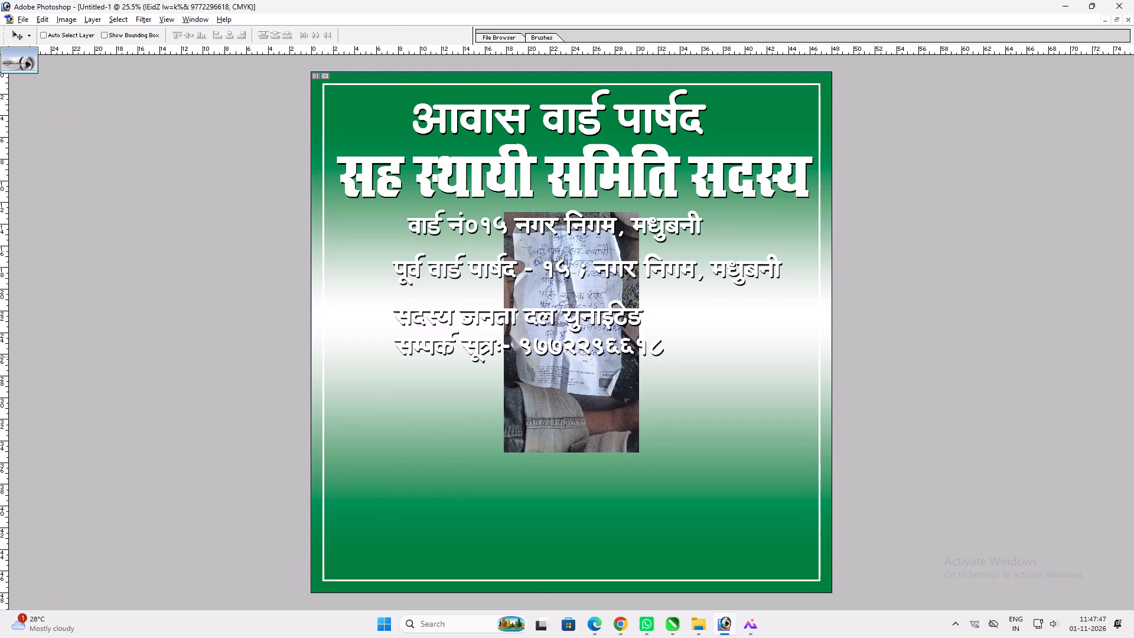
Send the photo of the handwritten note to the back so the banner background covers it.
left_click(586, 377, "ctrl")
left_click_drag(577, 346, 582, 409, "ctrl")
key("ctrl+shift+bracketright")
type("vv")
left_click_drag(558, 424, 506, 417)
key("ctrl+shift+bracketleft")
key("v")
left_click(548, 393, "ctrl")
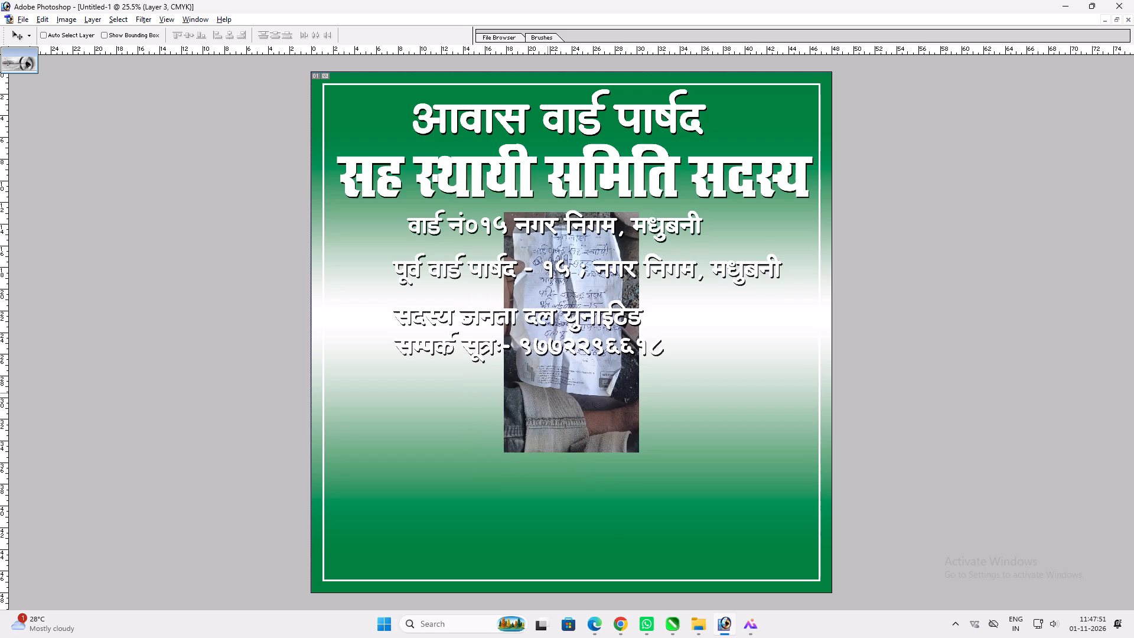
key("ctrl+shift+bracketleft")
key("v")
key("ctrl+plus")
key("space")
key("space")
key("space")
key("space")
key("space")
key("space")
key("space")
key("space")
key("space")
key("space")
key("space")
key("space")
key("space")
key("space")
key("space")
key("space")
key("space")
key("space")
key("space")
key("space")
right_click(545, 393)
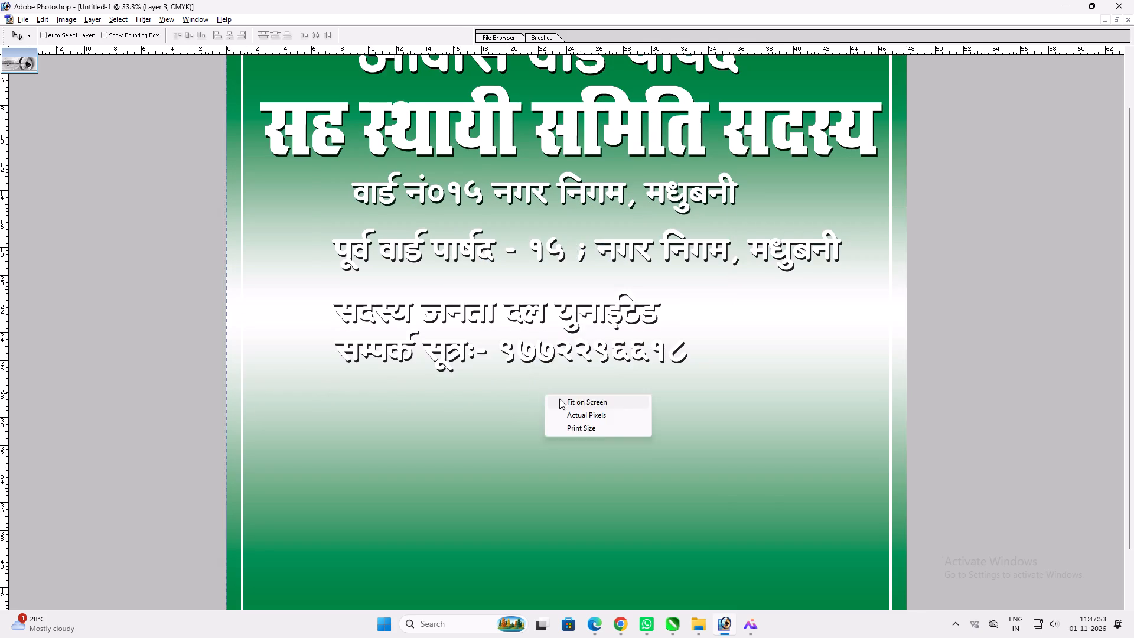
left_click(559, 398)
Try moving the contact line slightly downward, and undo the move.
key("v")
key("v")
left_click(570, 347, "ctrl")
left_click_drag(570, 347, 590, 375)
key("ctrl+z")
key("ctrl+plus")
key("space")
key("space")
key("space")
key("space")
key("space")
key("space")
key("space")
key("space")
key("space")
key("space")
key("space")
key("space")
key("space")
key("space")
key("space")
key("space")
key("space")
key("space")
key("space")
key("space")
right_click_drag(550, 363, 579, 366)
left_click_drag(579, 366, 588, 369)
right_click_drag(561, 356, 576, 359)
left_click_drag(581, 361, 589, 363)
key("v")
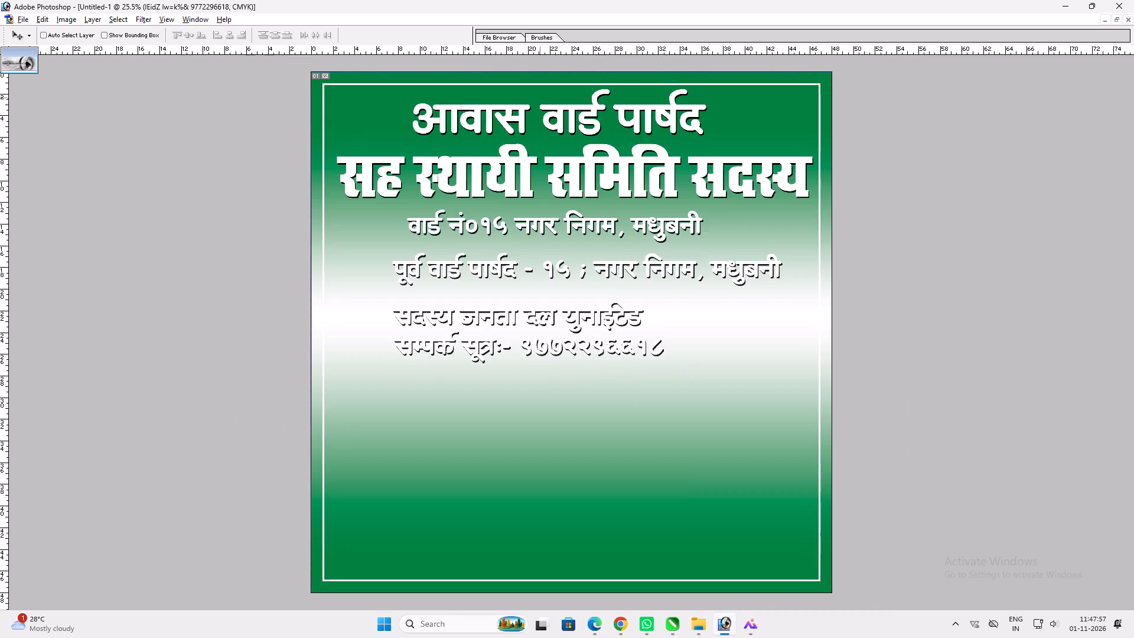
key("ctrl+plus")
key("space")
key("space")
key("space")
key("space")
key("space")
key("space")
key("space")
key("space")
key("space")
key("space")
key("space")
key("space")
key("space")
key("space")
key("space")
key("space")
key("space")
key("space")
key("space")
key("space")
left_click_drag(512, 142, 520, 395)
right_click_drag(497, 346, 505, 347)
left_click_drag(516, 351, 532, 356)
Draw a rounded rectangle path with a 6 in radius, about 36 by 5 in, around the heading "आवास वार्ड पार्षद".
key("u")
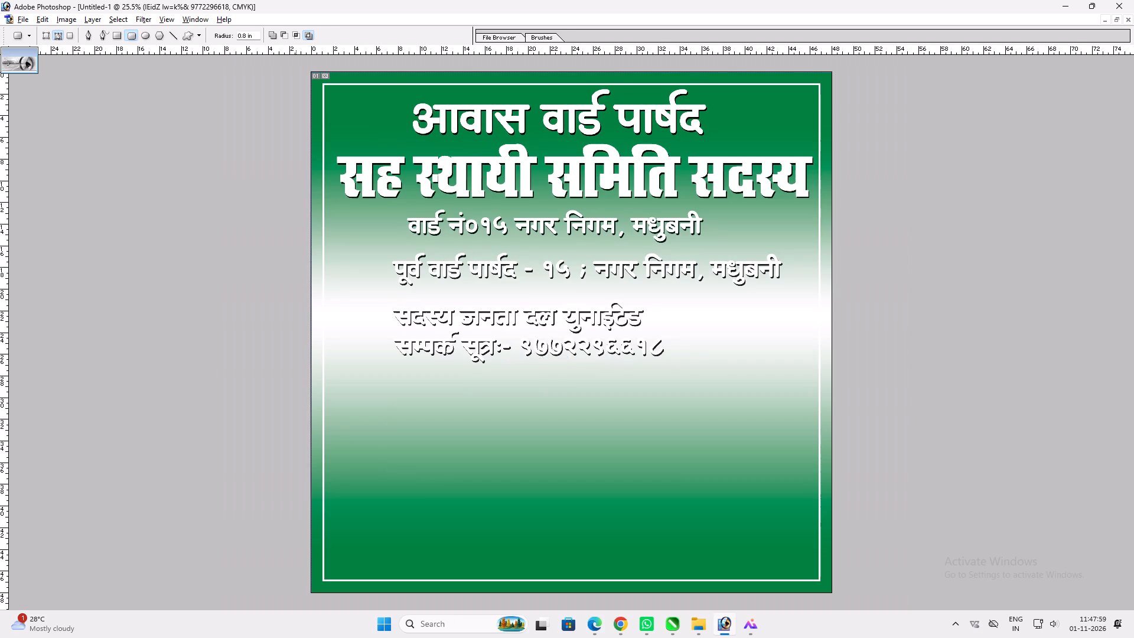
left_click_drag(257, 34, 0, 50)
key("6")
left_click_drag(374, 92, 755, 144)
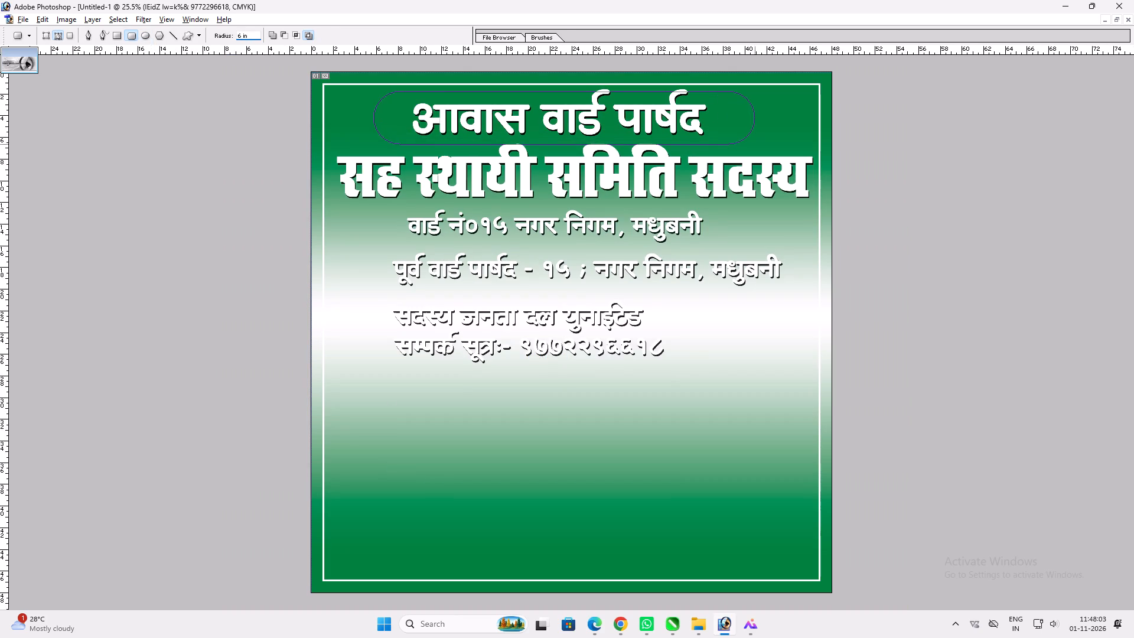
left_click_drag(755, 144, 764, 145)
Turn the rounded path into a selection, copy that area of the Background onto a new layer and bring it to the front.
key("ctrl+Return")
key("v")
right_click(772, 263)
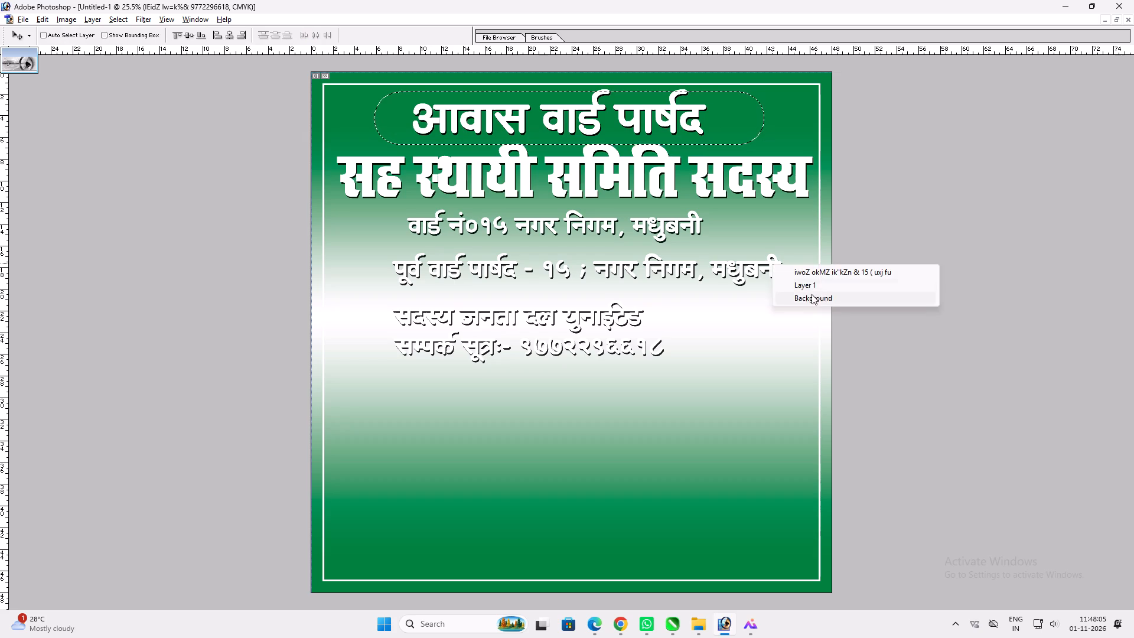
left_click(811, 294)
key("ctrl+c")
key("ctrl+v")
key("ctrl+bracketright")
key("ctrl+shift+bracketright")
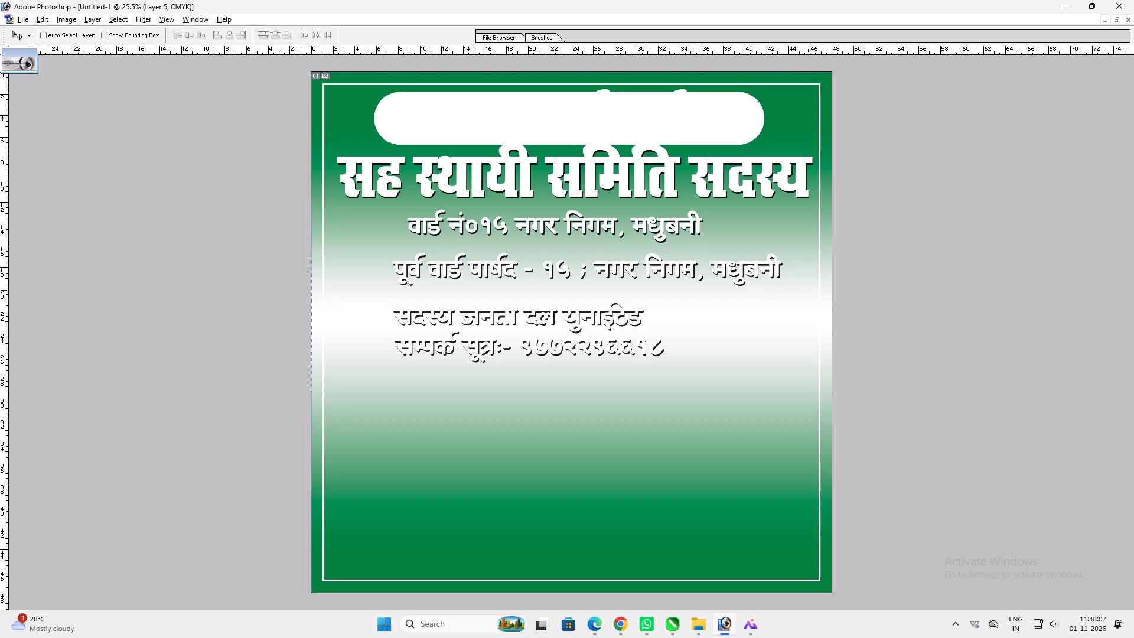
Apply a light blue colour overlay of C20 M0 Y0 K0 to the rounded bar.
key("alt+l")
key("alt+y")
key("n")
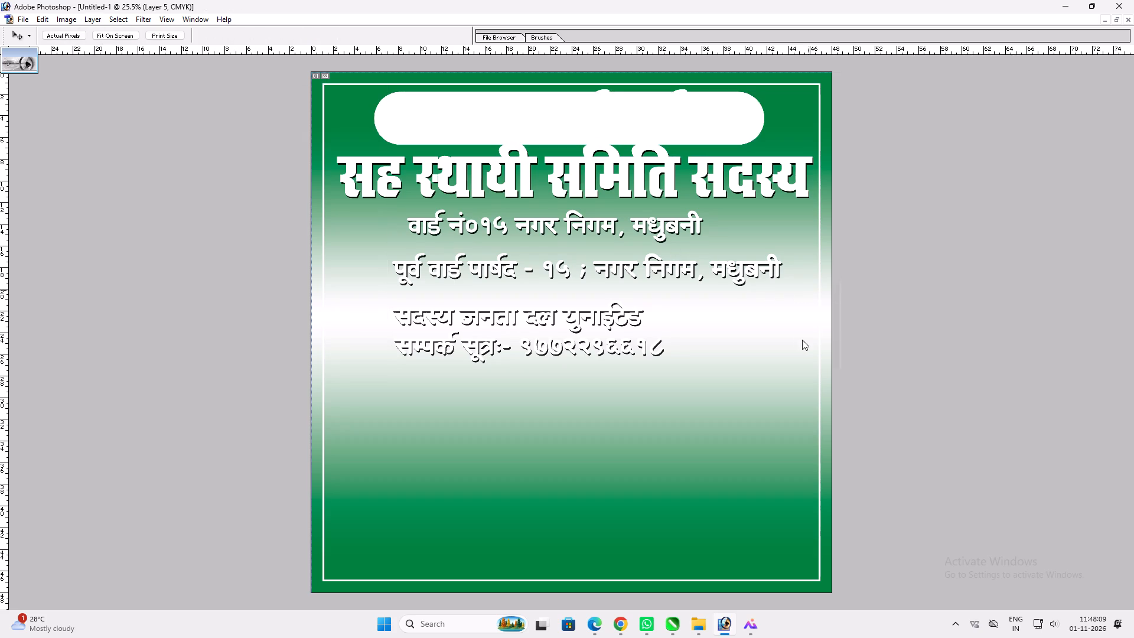
left_click(874, 416)
left_click(1042, 314)
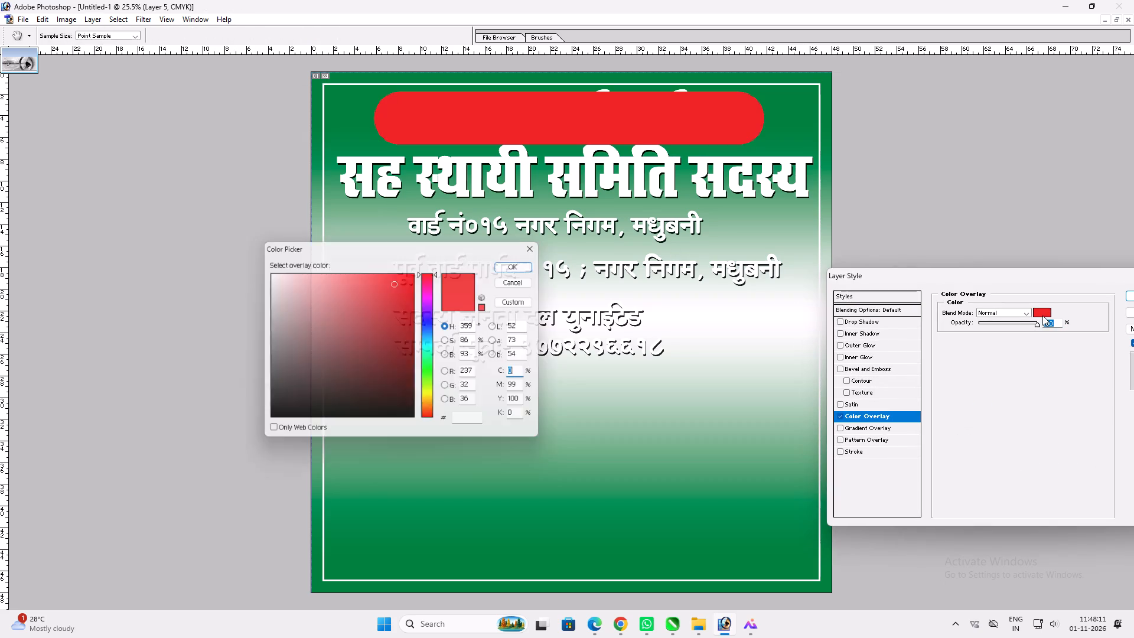
key("1")
type("00")
key("Tab")
type("60")
key("Tab")
key("0")
key("Tab")
key("shift+Tab")
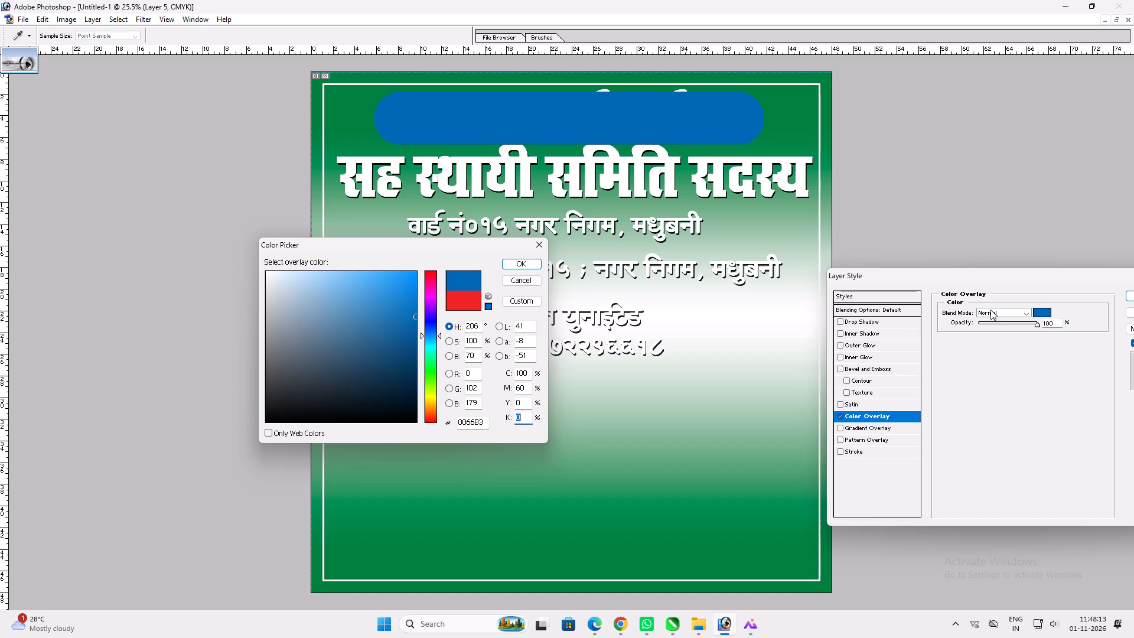
key("shift+Tab")
key("shift+Tab")
key("0")
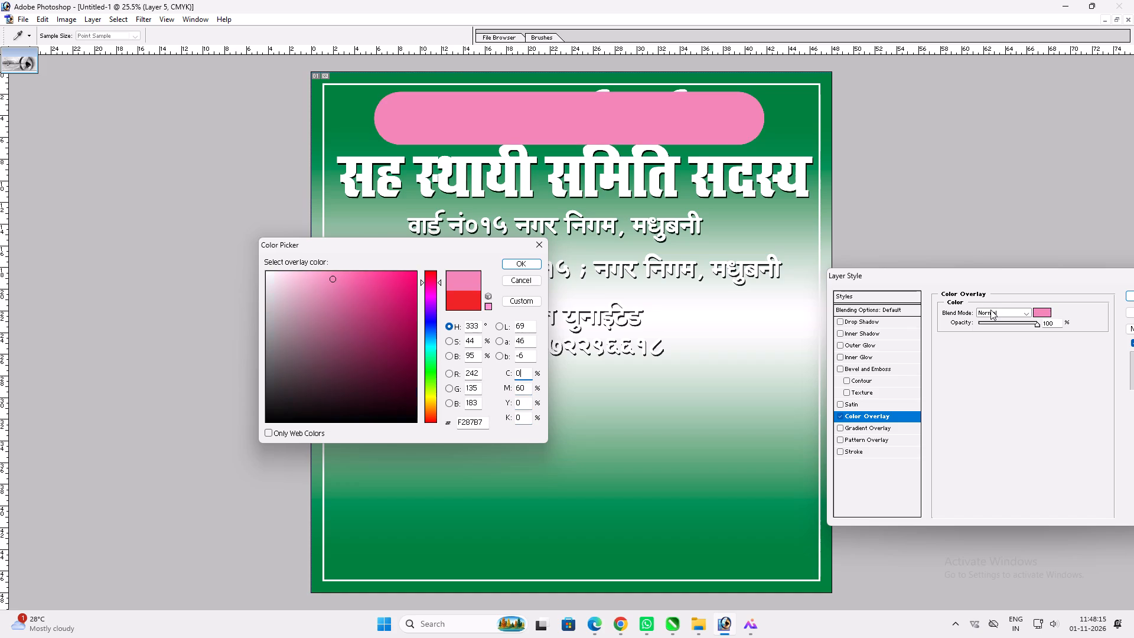
key("Tab")
type("100")
key("Tab")
key("shift+Tab")
type("20")
key("shift+Tab")
type("20")
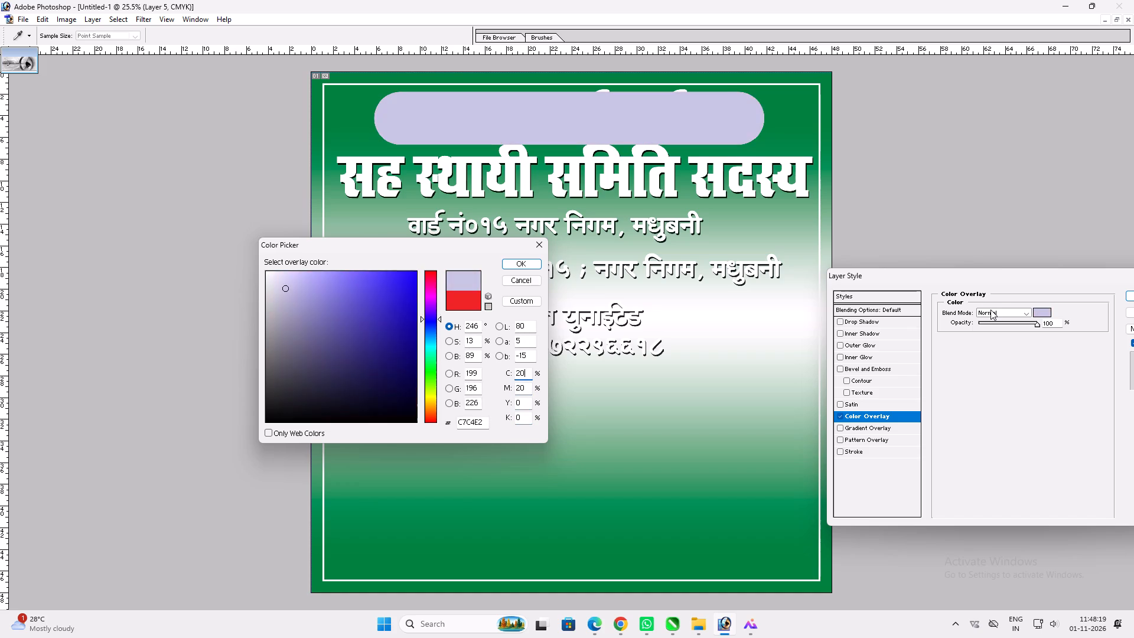
key("Tab")
key("0")
key("Return")
Add a thickened outside stroke in dark green, C100 M0 Y100 K60, to the rounded bar, starting from the banner's sampled green.
left_click(862, 449)
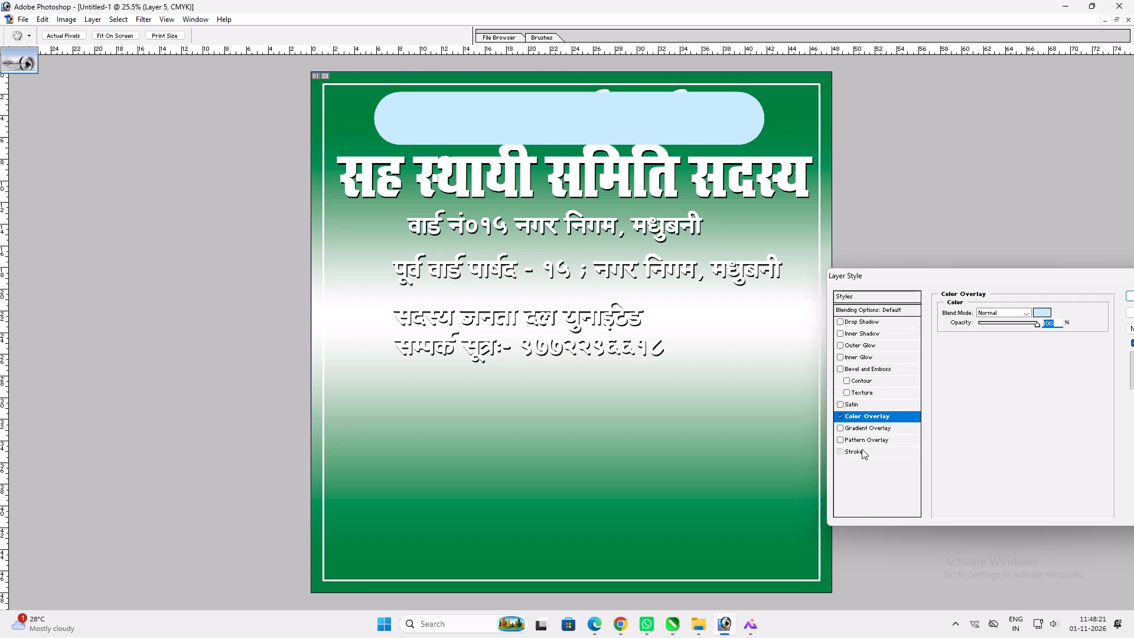
left_click(973, 379)
left_click(787, 92)
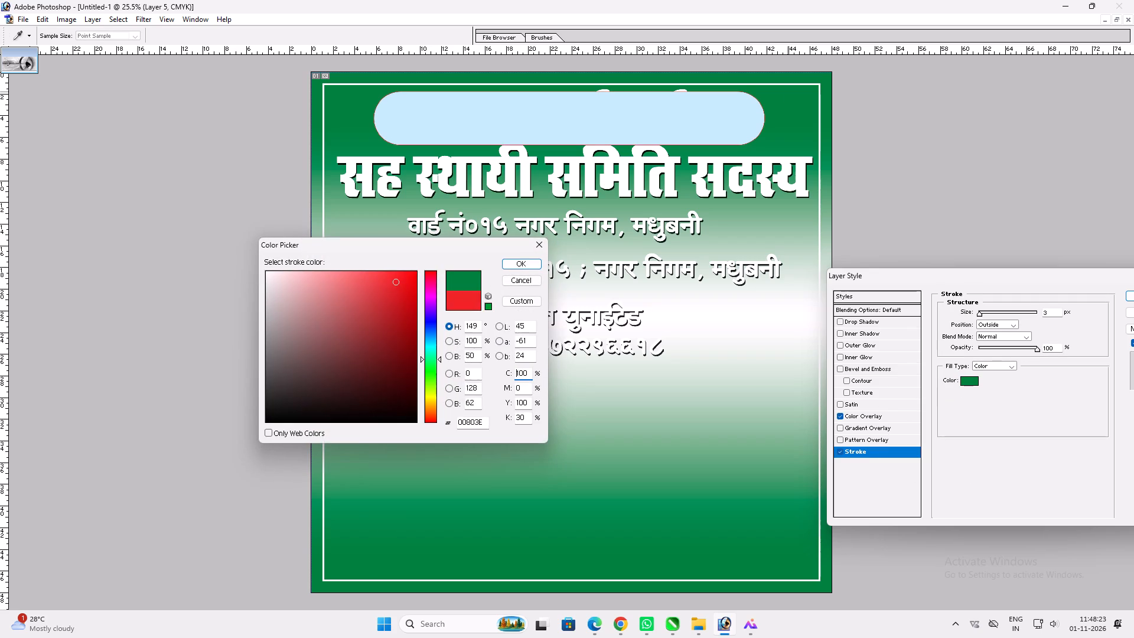
key("Return")
scroll(1050, 354, "up", 7)
left_click(975, 376)
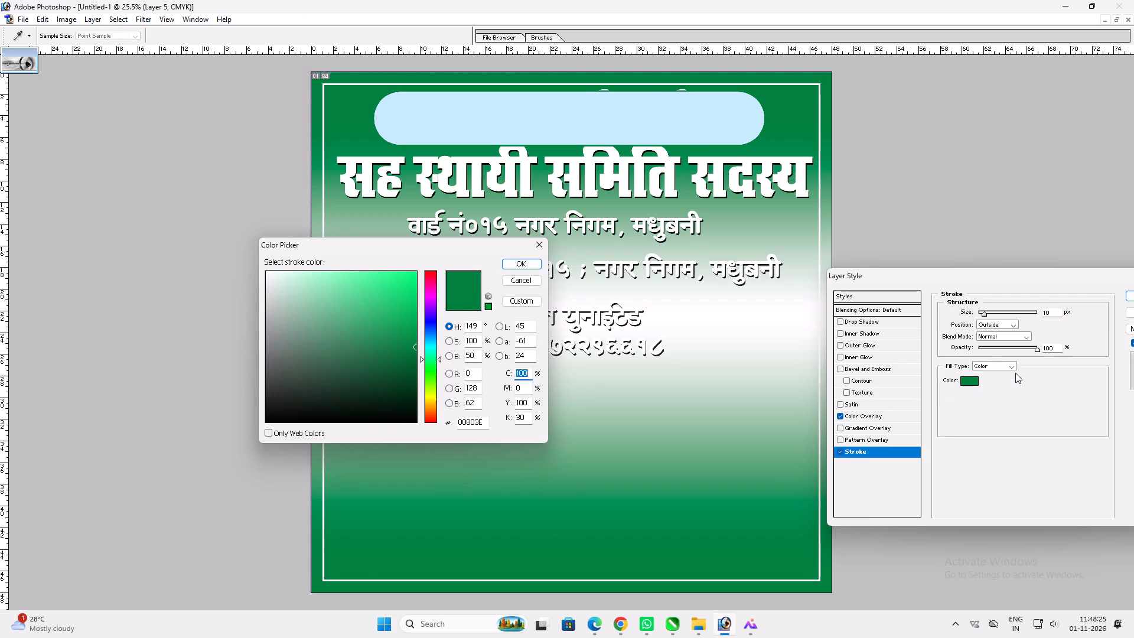
key("Tab")
key("Tab")
key("Tab")
type("60")
key("Return")
scroll(1133, 412, "up", 2)
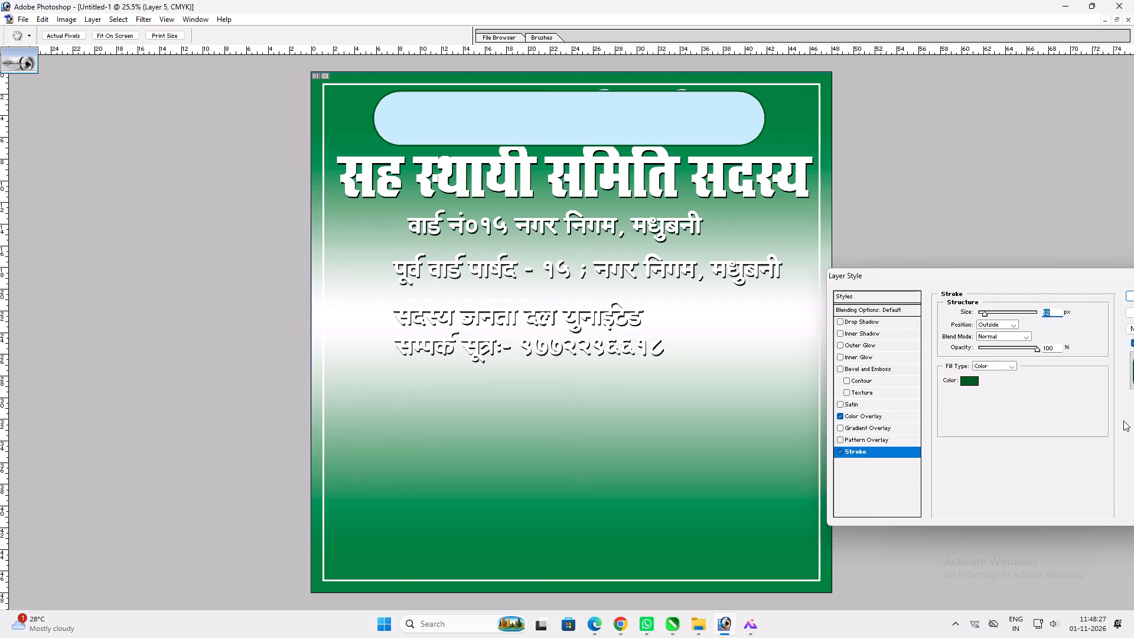
scroll(1100, 421, "up", 2)
Add a drop shadow to the rounded bar with 100% opacity and 24 px size, increasing its distance and spread.
left_click(884, 319)
left_click_drag(1028, 326, 1061, 328)
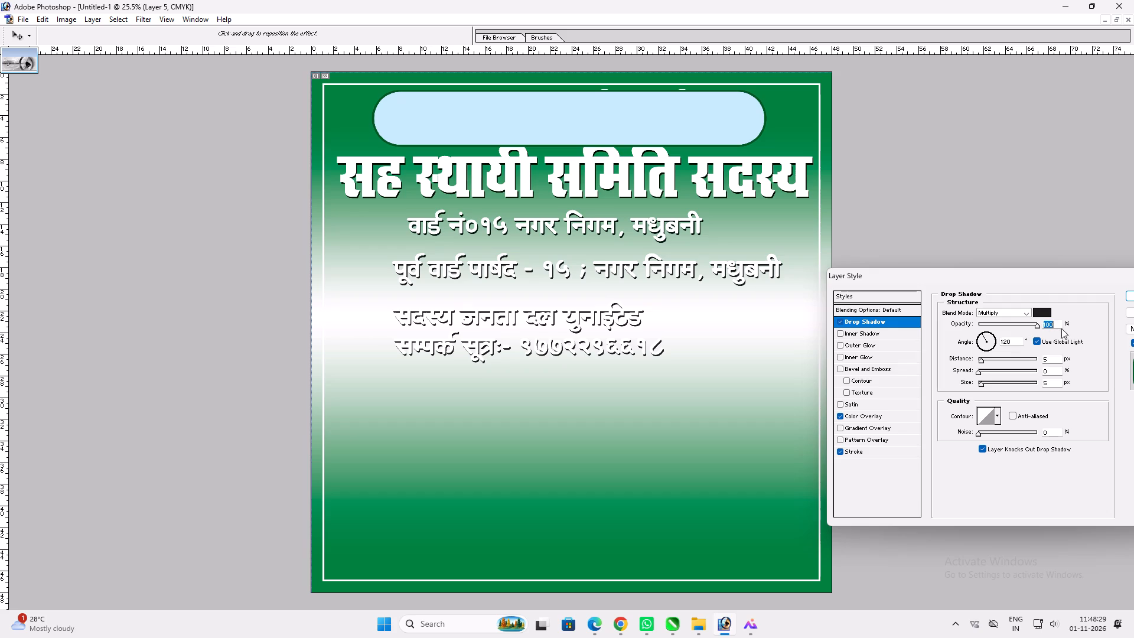
double_click(984, 362)
left_click(989, 363)
left_click(995, 360)
left_click(1000, 359)
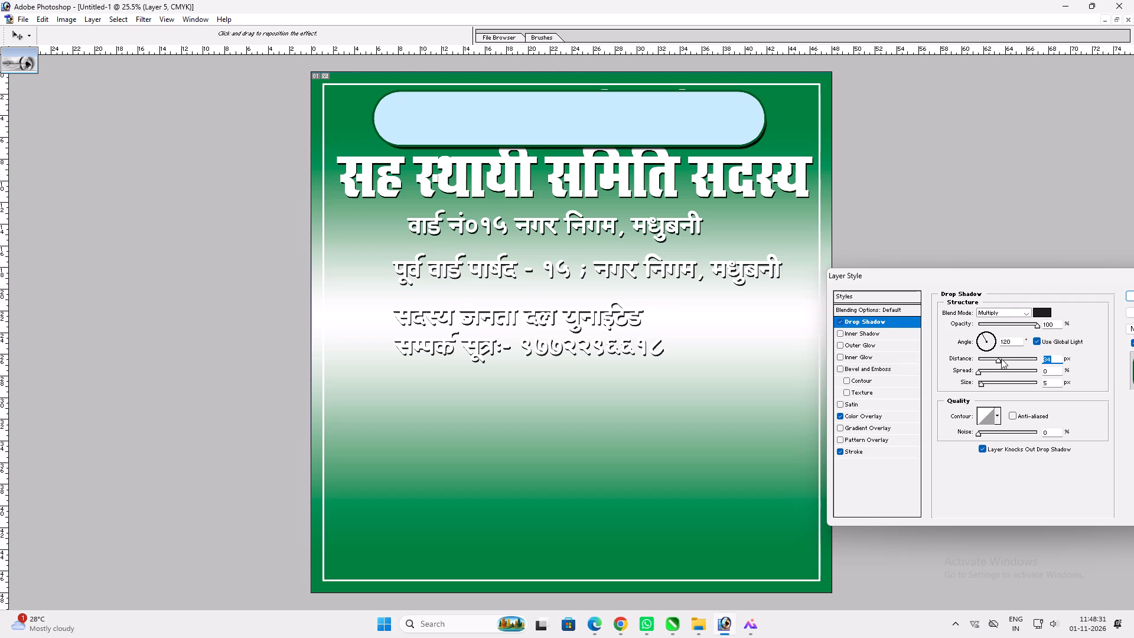
double_click(985, 383)
left_click(981, 372)
left_click(985, 370)
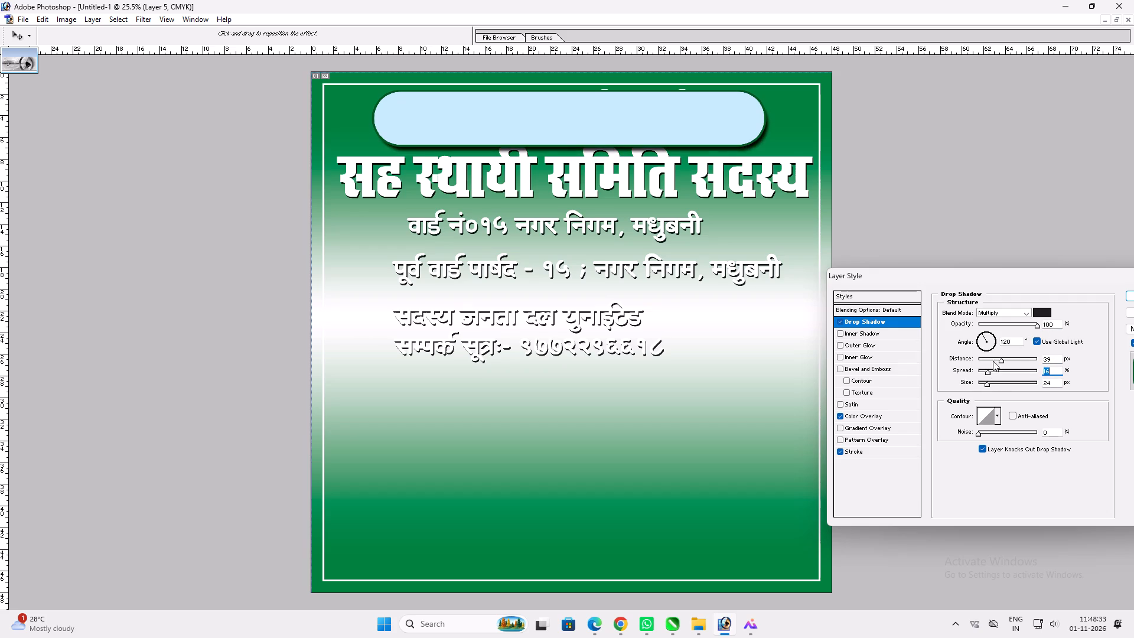
left_click_drag(999, 356, 986, 357)
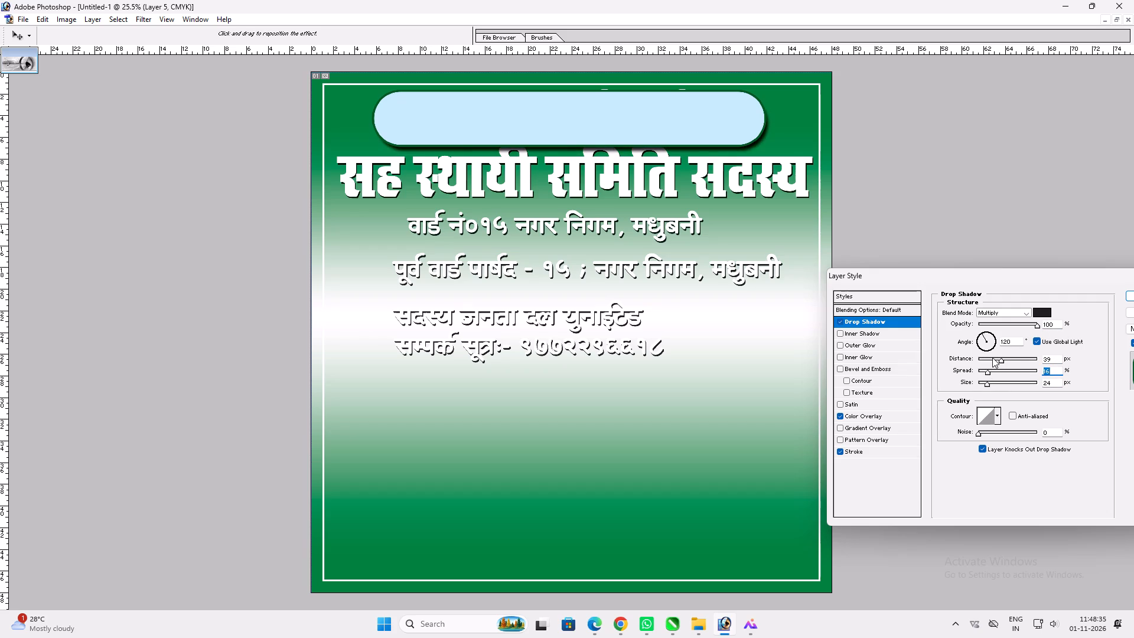
left_click(992, 357)
key("Return")
Bring the heading "आवास वार्ड पार्षद" in front of the rounded bar and shift it slightly left and down inside the bar.
key("v")
key("t")
left_click(599, 114)
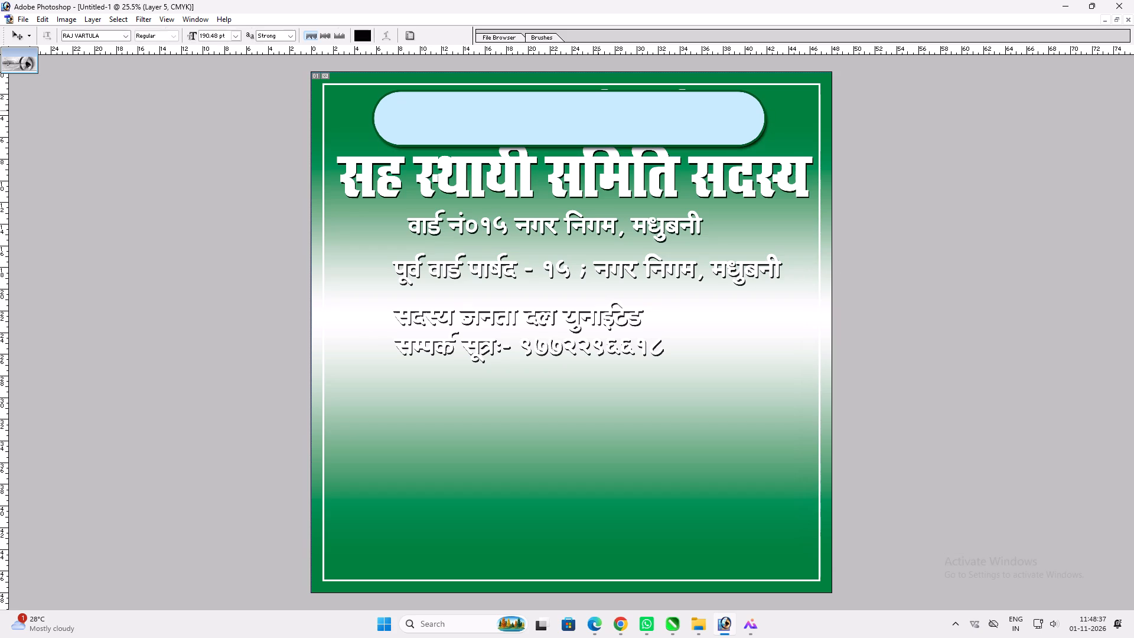
key("Return")
key("ctrl+shift+bracketright")
type("vv")
left_click_drag(643, 129, 621, 135)
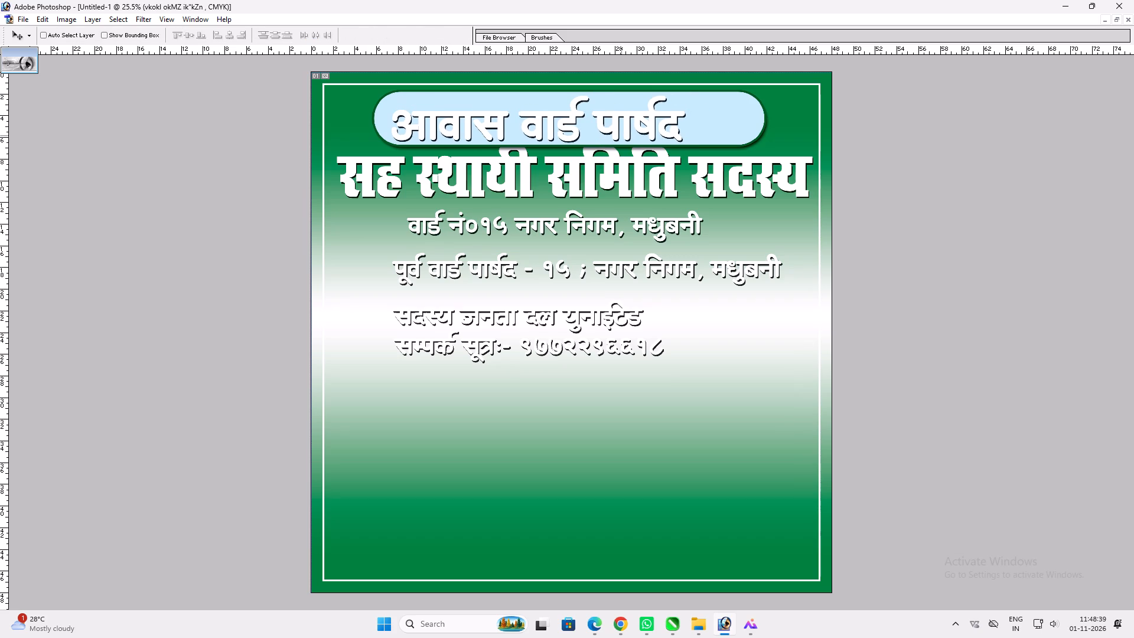
Widen the heading "आवास वार्ड पार्षद" so it spans most of the rounded bar, and centre it inside the bar.
left_click_drag(621, 135, 618, 132)
key("ctrl+t")
left_click_drag(685, 115, 738, 107, "shift")
left_click_drag(734, 92, 730, 95, "shift")
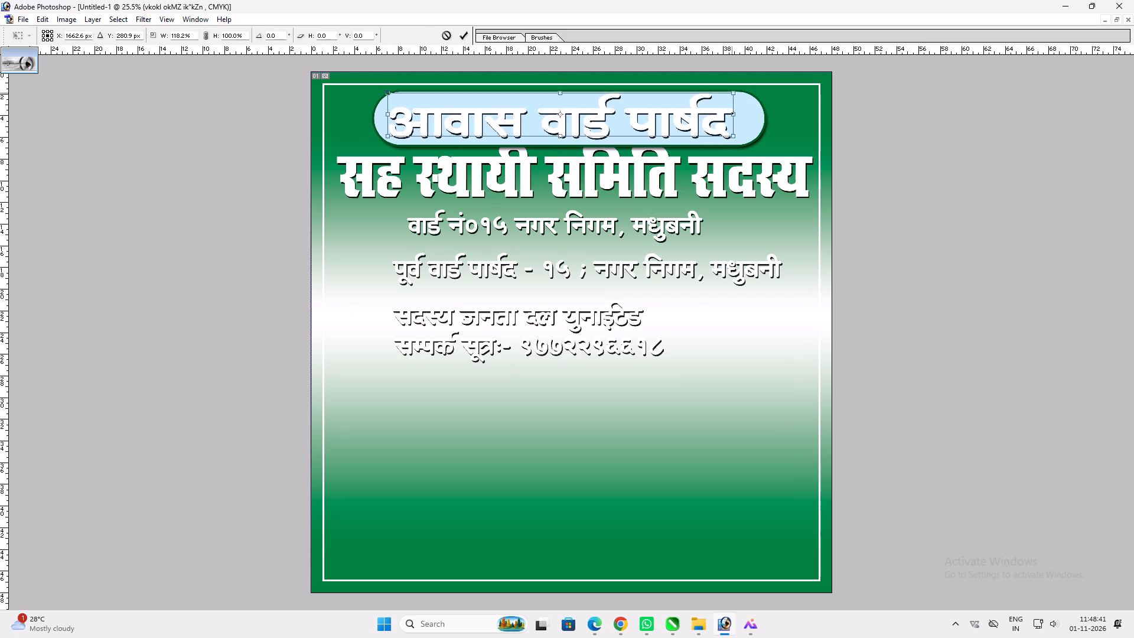
left_click_drag(730, 95, 718, 98, "shift")
left_click_drag(721, 110, 743, 110, "shift")
key("shift+Return")
key("v")
left_click_drag(700, 138, 682, 138)
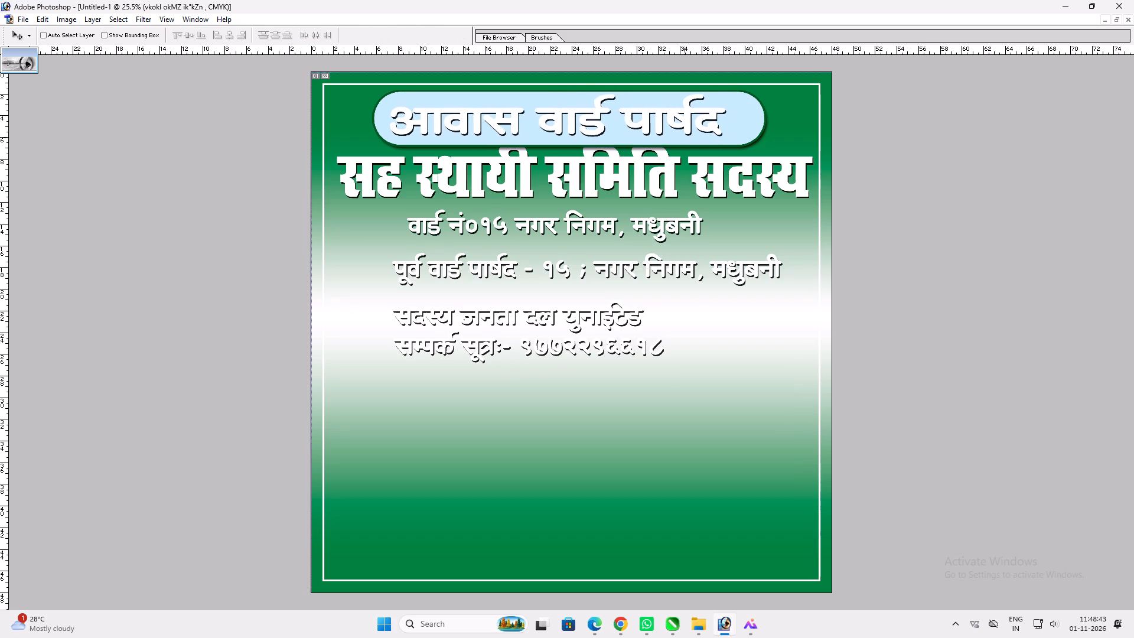
left_click_drag(682, 138, 679, 139)
key("ctrl+t")
left_click_drag(721, 122, 742, 113, "shift")
key("Return")
key("v")
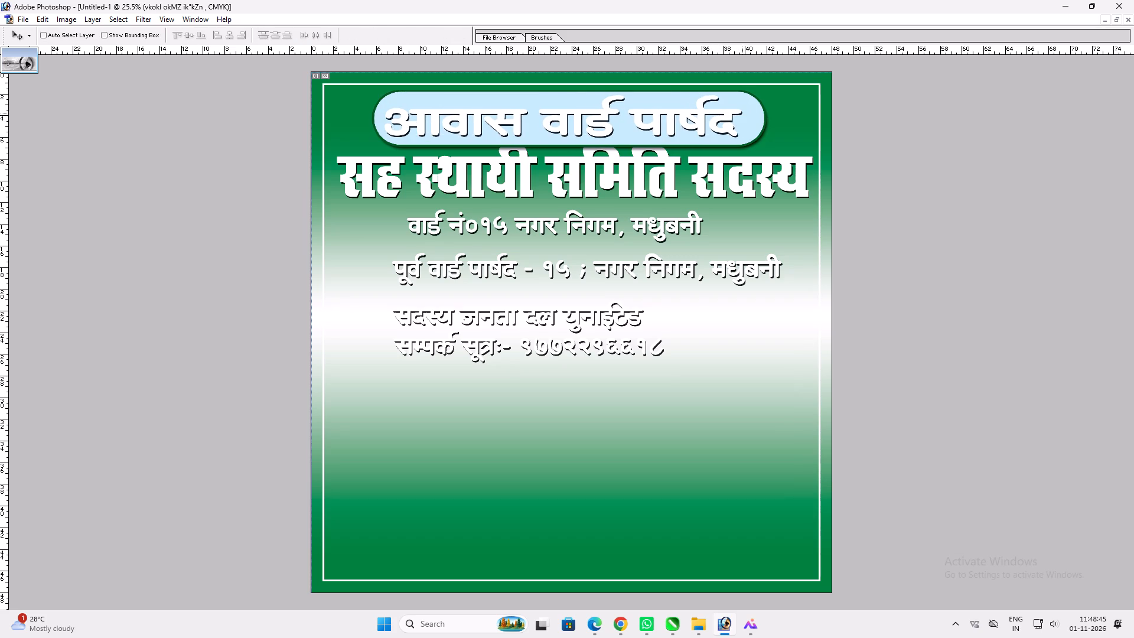
left_click_drag(725, 119, 731, 118)
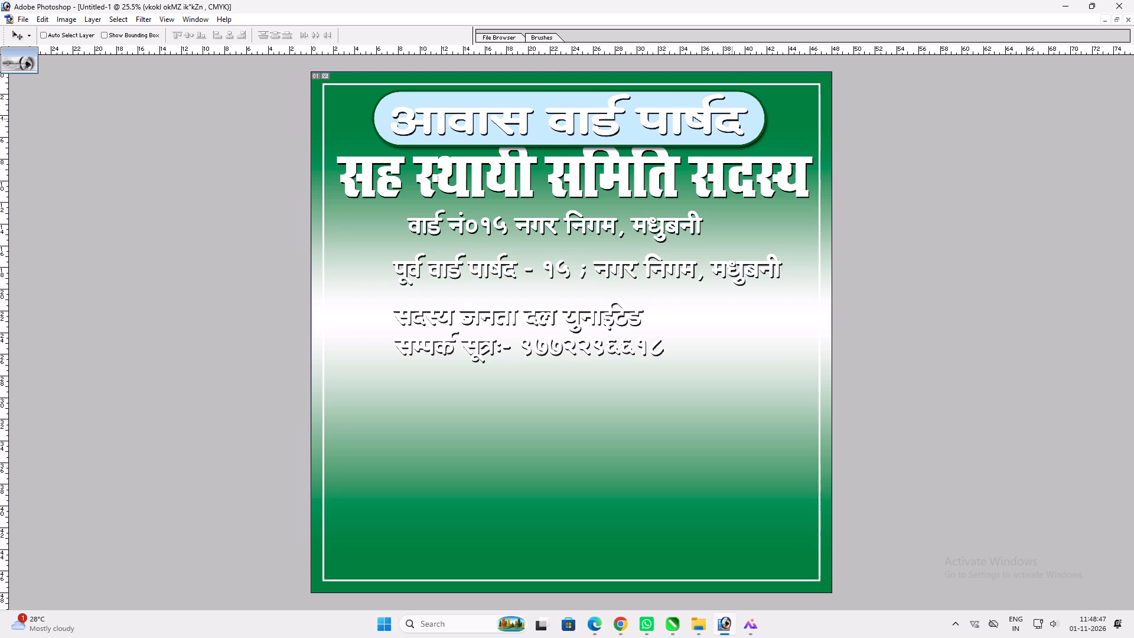
Turn on a colour overlay for the heading "आवास वार्ड पार्षद".
key("alt+l")
key("alt+y")
key("n")
left_click(879, 415)
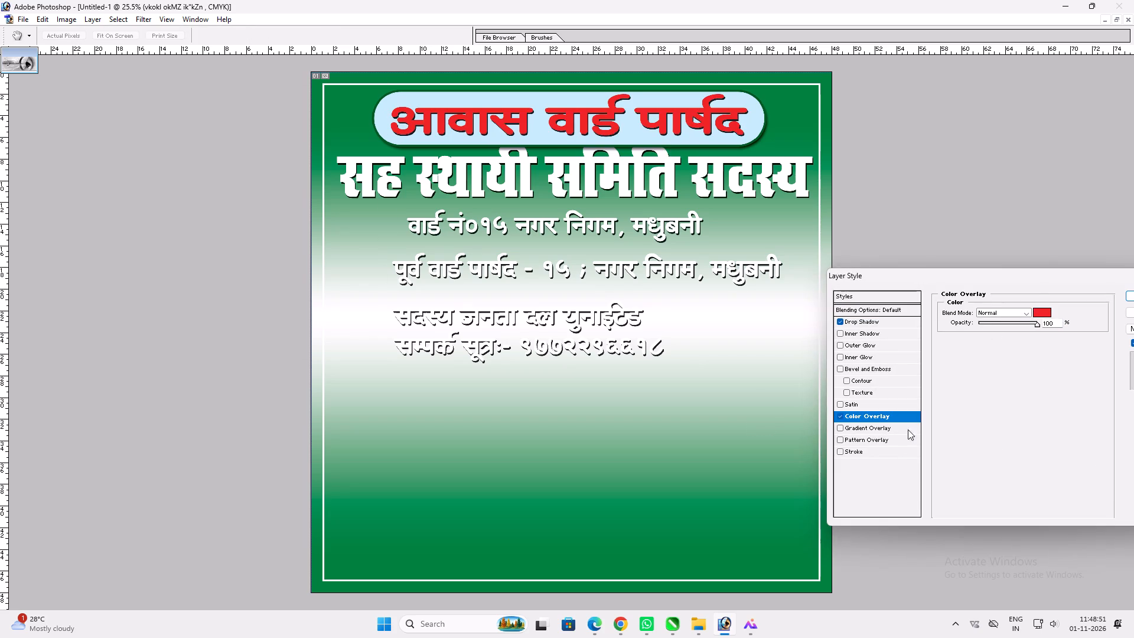
Add a white outside stroke to the heading "आवास वार्ड पार्षद" and thicken it slightly.
left_click(876, 450)
left_click(966, 380)
left_click_drag(347, 302, 136, 165)
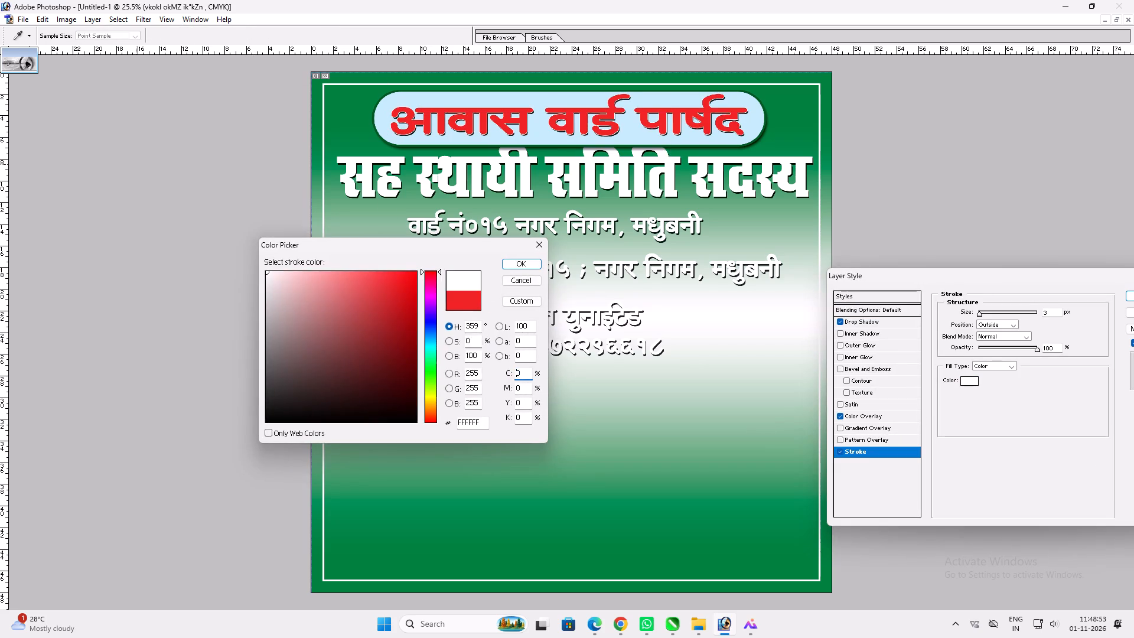
key("Return")
scroll(693, 381, "up", 7)
scroll(1029, 459, "up", 2)
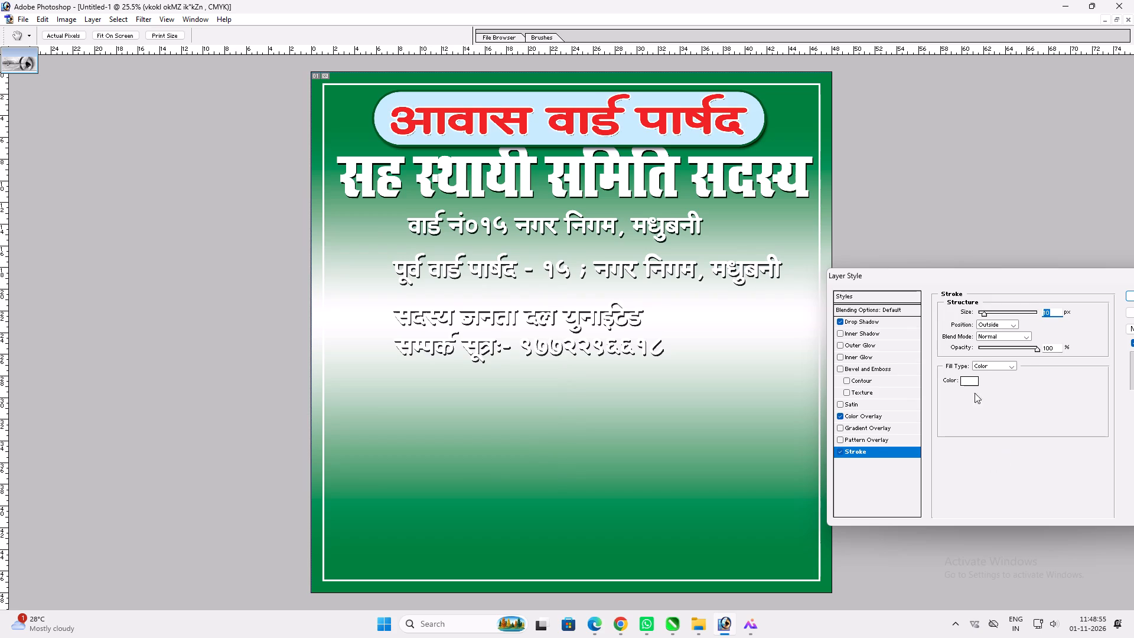
Set the heading's colour overlay to magenta, C0 M100 Y0 K0, and apply the layer style.
left_click(865, 419)
left_click(1047, 310)
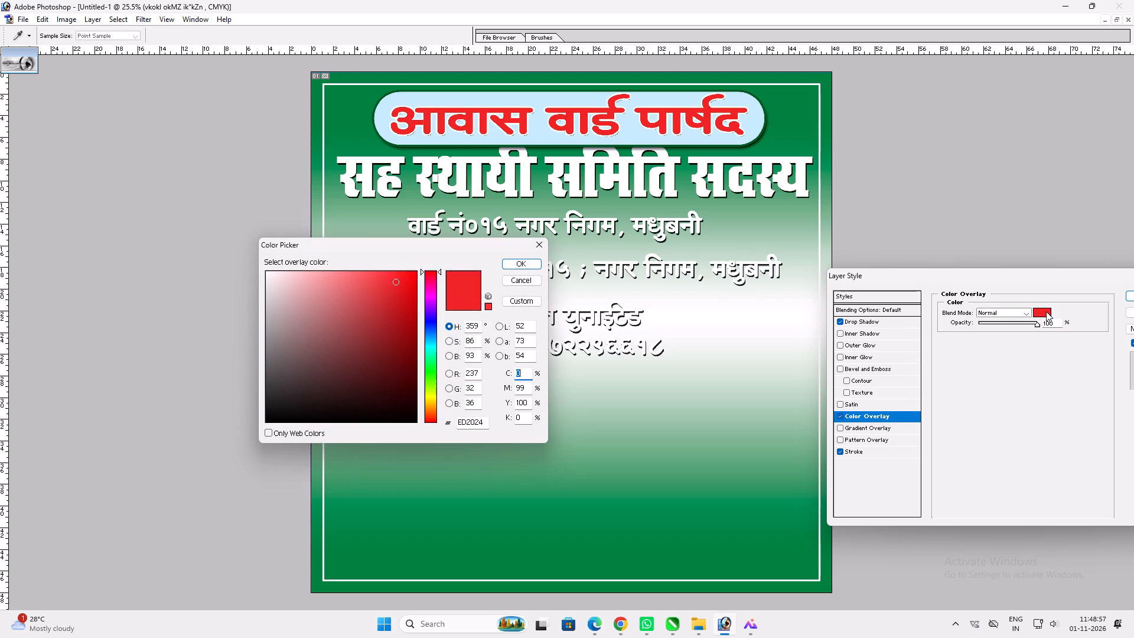
key("Tab")
type("100")
key("Tab")
key("0")
key("Return")
key("Return")
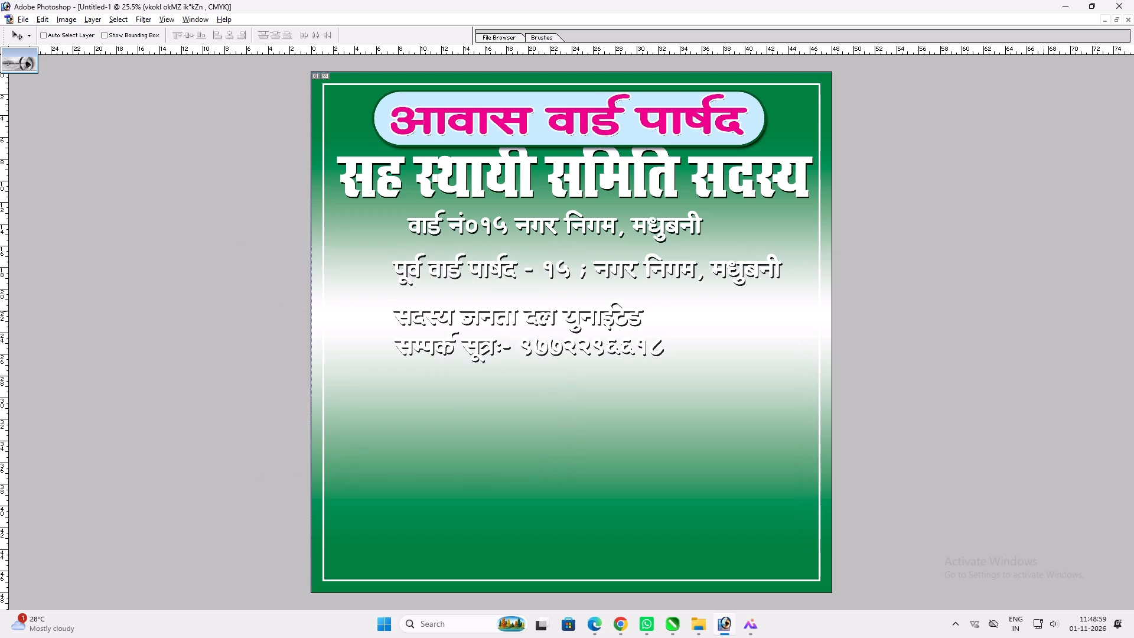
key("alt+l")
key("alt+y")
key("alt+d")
Select the line "सह स्थायी समिति सदस्य" and shift it slightly down from the rounded bar.
left_click(667, 184, "ctrl")
left_click_drag(667, 183, 668, 191, "shift")
Add a gradient overlay to "सह स्थायी समिति सदस्य", with its dark stop at about 23% coloured M100 Y100 K30.
key("alt+l")
type("yg")
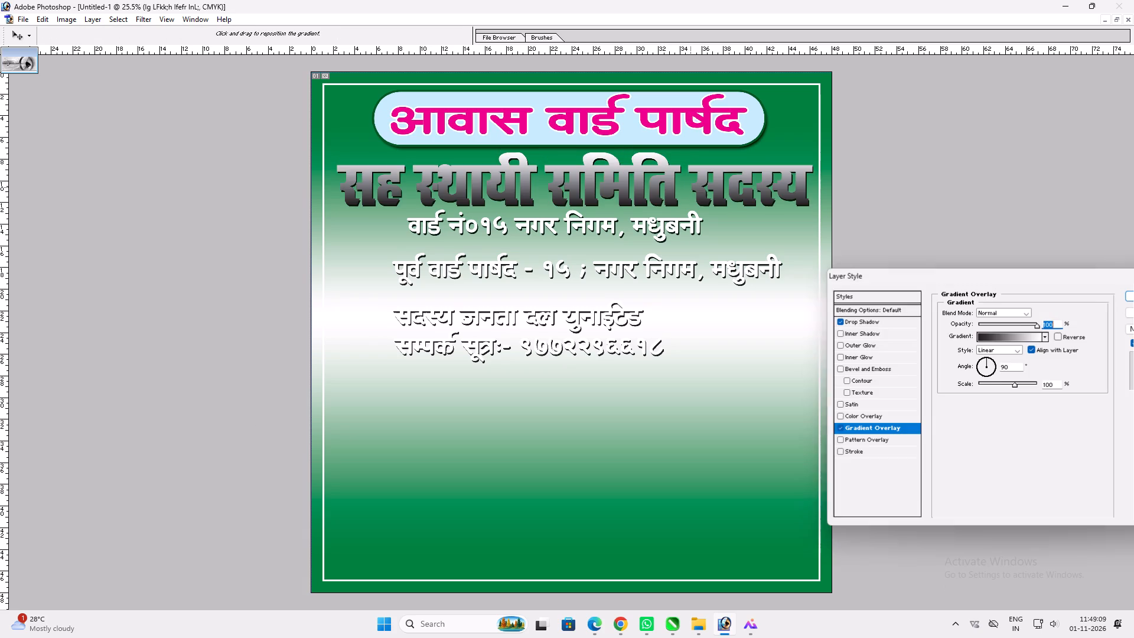
left_click(988, 334)
left_click_drag(465, 375, 470, 374)
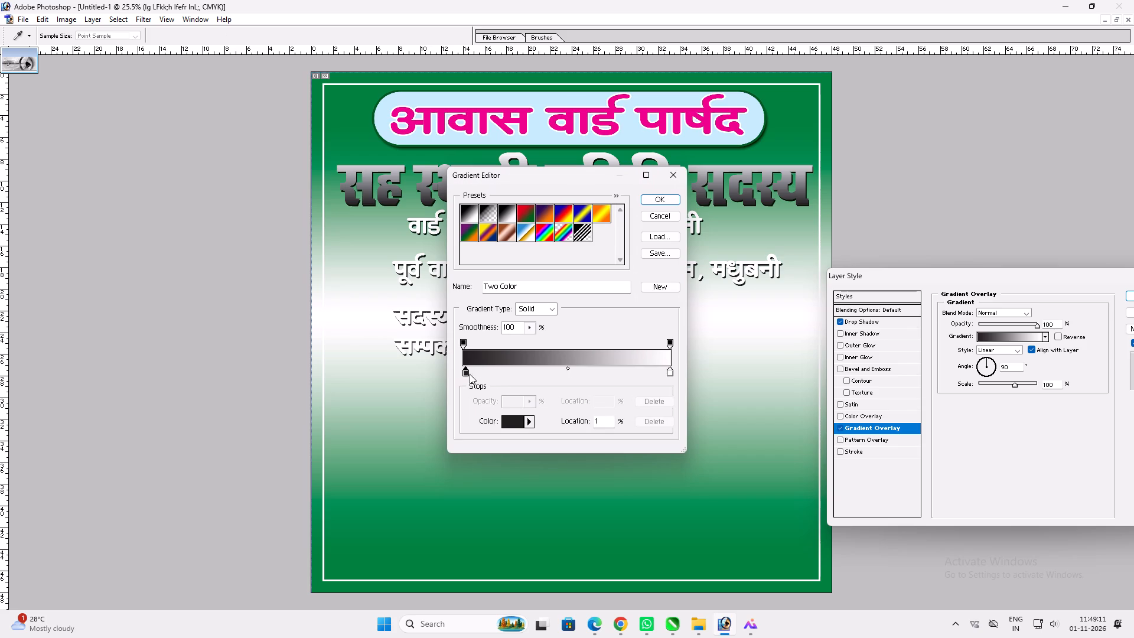
left_click_drag(470, 374, 510, 376)
left_click(514, 418)
key("Tab")
type("100")
key("Tab")
type("100")
key("Tab")
type("30")
key("Return")
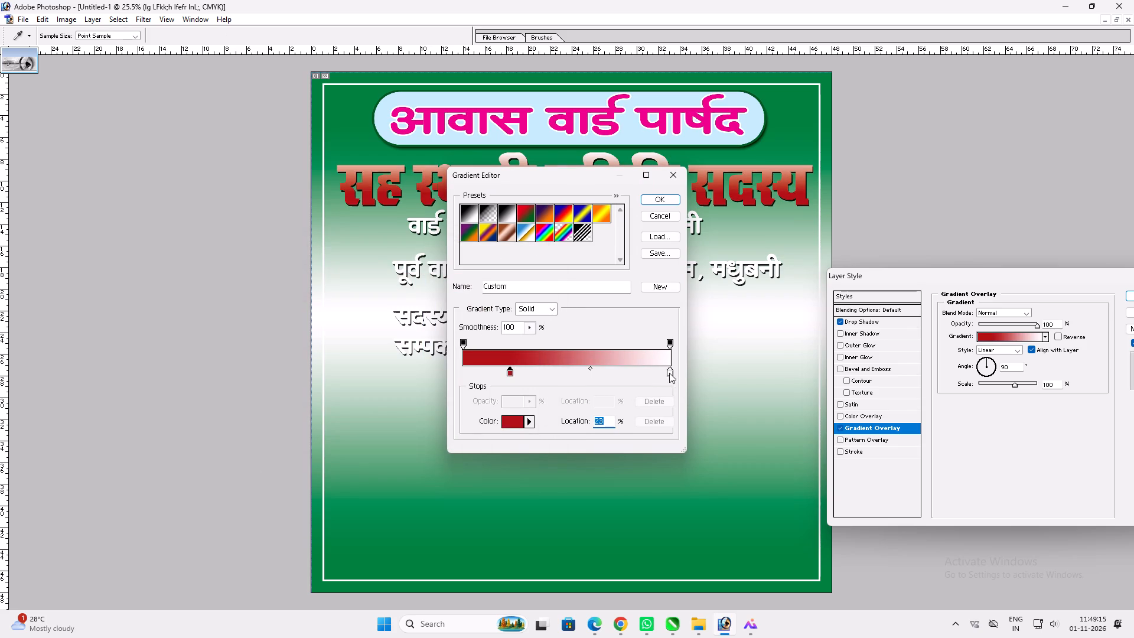
Move the gradient's white stop to 79% and colour it bright red, FF0000.
left_click_drag(670, 373, 627, 371)
left_click(516, 416)
left_click_drag(432, 274, 431, 258)
left_click_drag(400, 285, 426, 231)
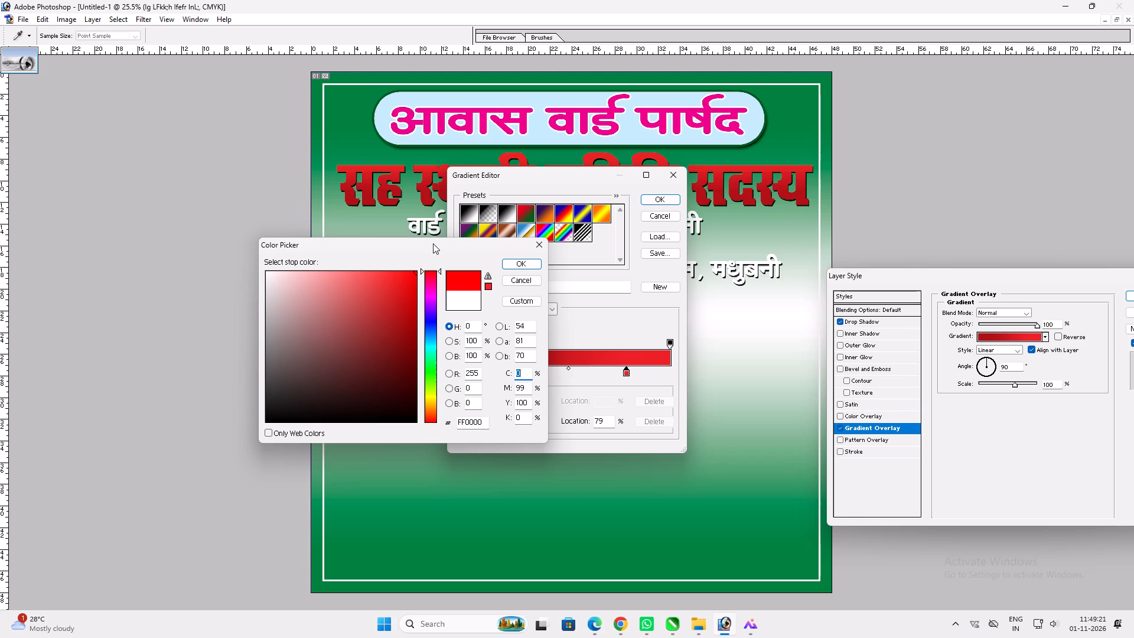
key("Return")
key("Return")
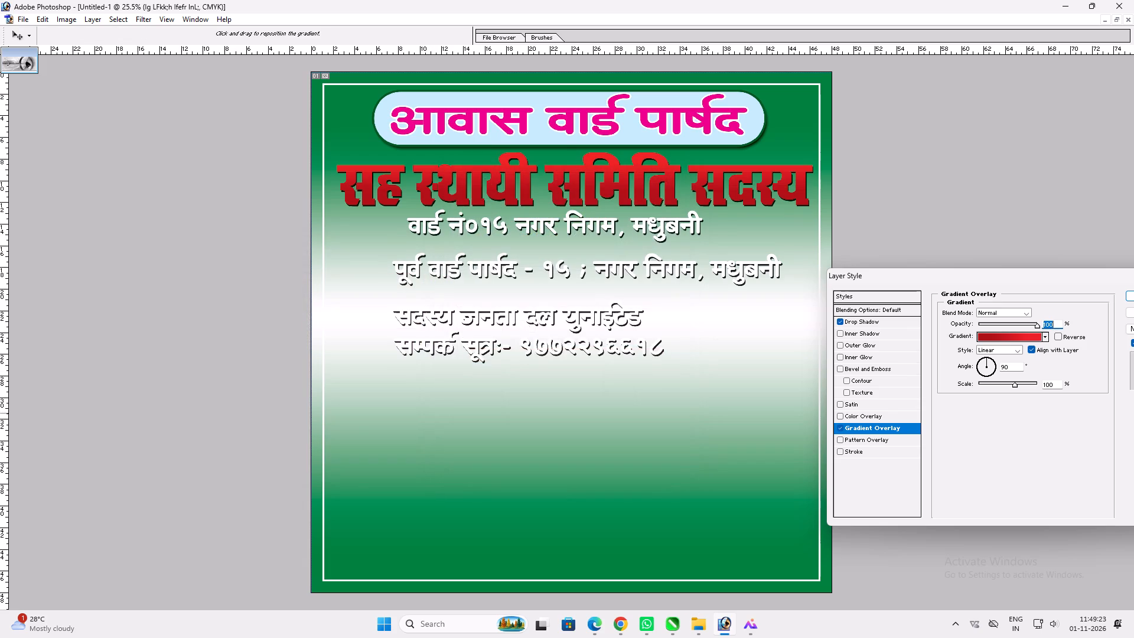
Add a slightly thickened white outside stroke to "सह स्थायी समिति सदस्य" and turn off its drop shadow.
left_click(862, 453)
left_click(962, 382)
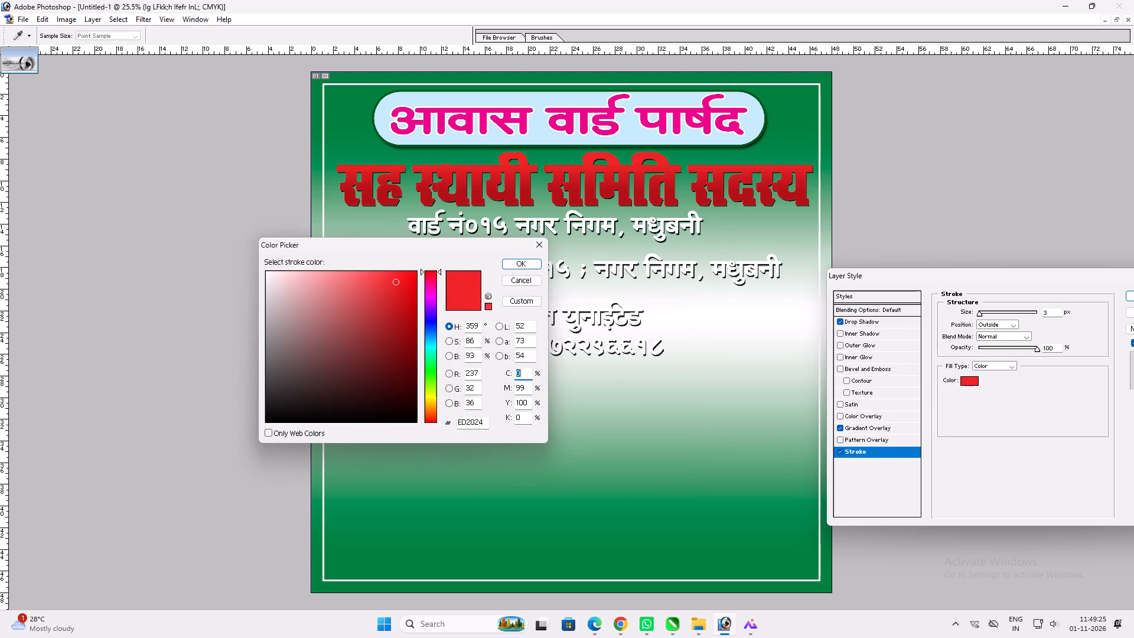
left_click_drag(343, 313, 89, 135)
key("Return")
scroll(681, 232, "up", 5)
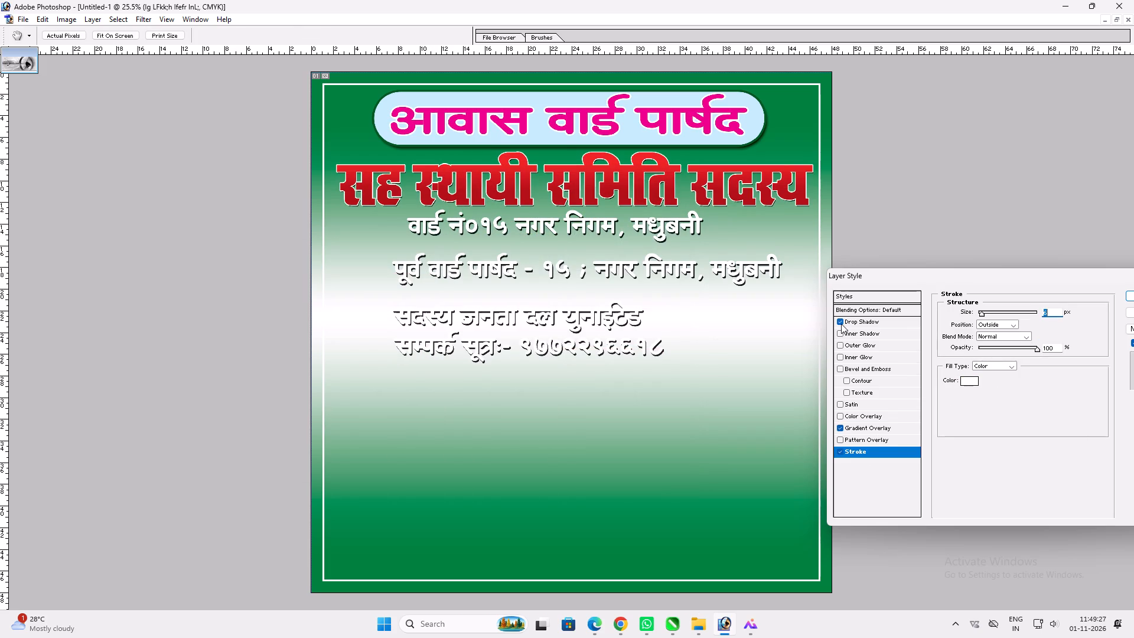
left_click(841, 324)
scroll(1081, 474, "up", 2)
key("Return")
Stretch the line "सह स्थायी समिति सदस्य" taller and shift it slightly down below the rounded bar.
scroll(1034, 449, "up", 1, "ctrl")
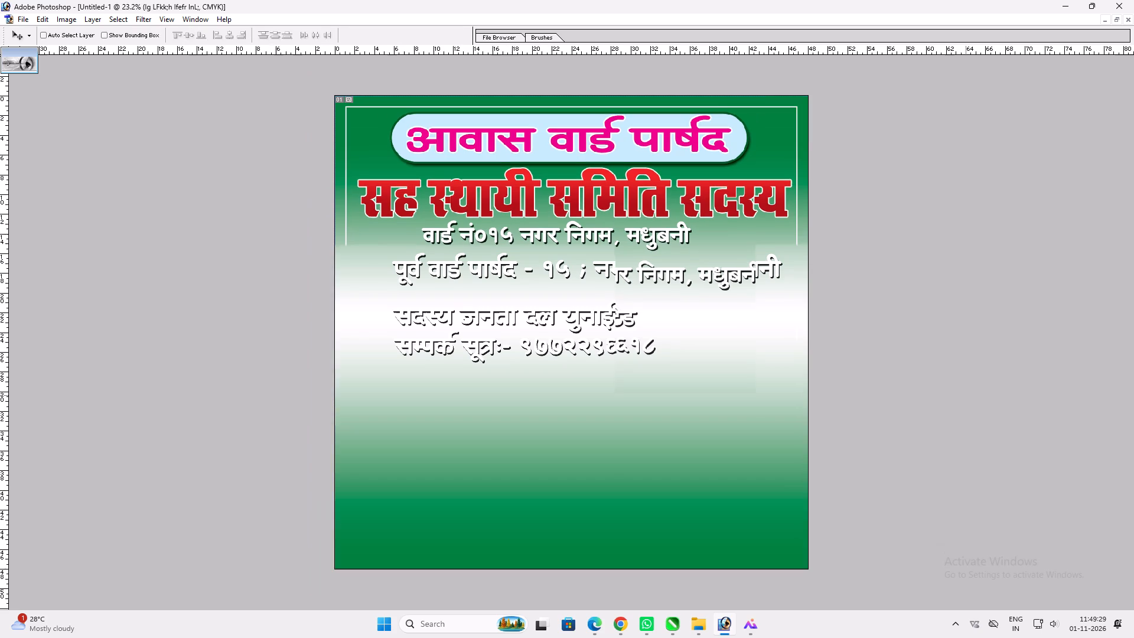
key("ctrl+t")
left_click_drag(585, 216, 580, 225, "shift")
key("Return")
key("ctrl+0")
key("v")
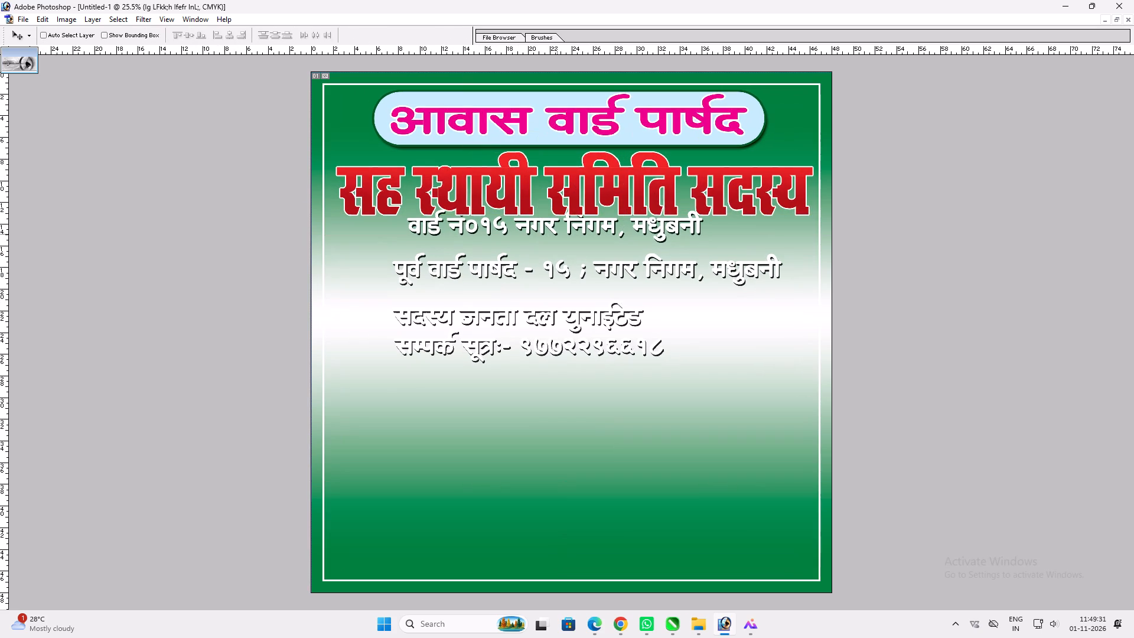
left_click_drag(557, 233, 556, 238)
key("ctrl+t")
left_click_drag(651, 220, 651, 230, "shift")
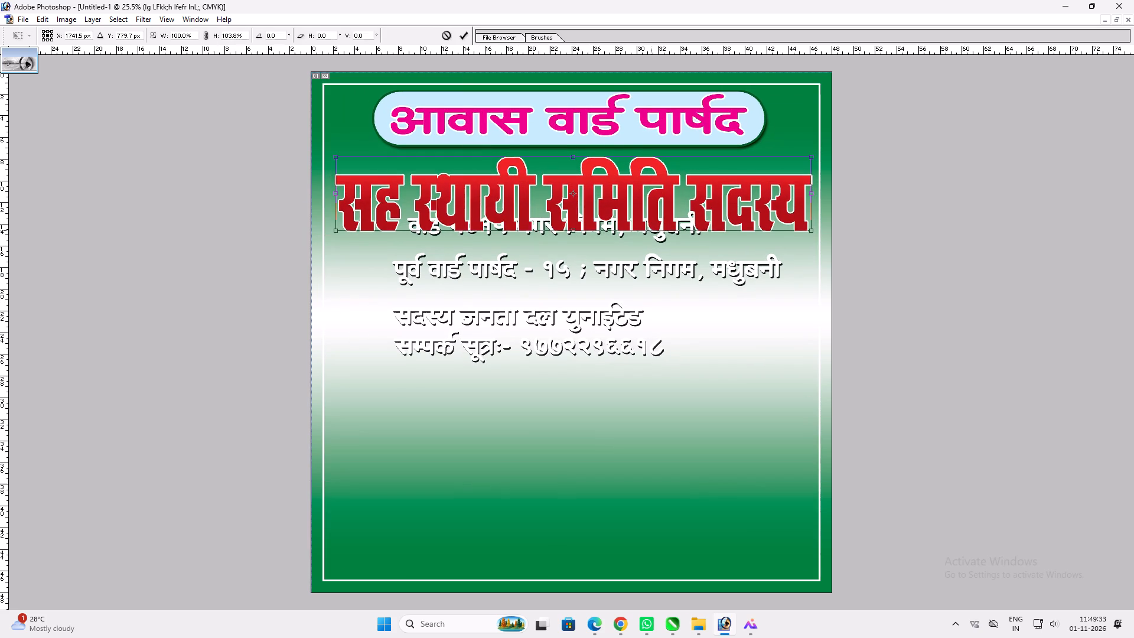
left_click_drag(651, 230, 651, 232, "shift")
key("shift+Return")
key("v")
Add a drop shadow to "सह स्थायी समिति सदस्य" with 23 px distance and cyan colour C100 M0 Y0 K0.
key("alt+l")
type("yd")
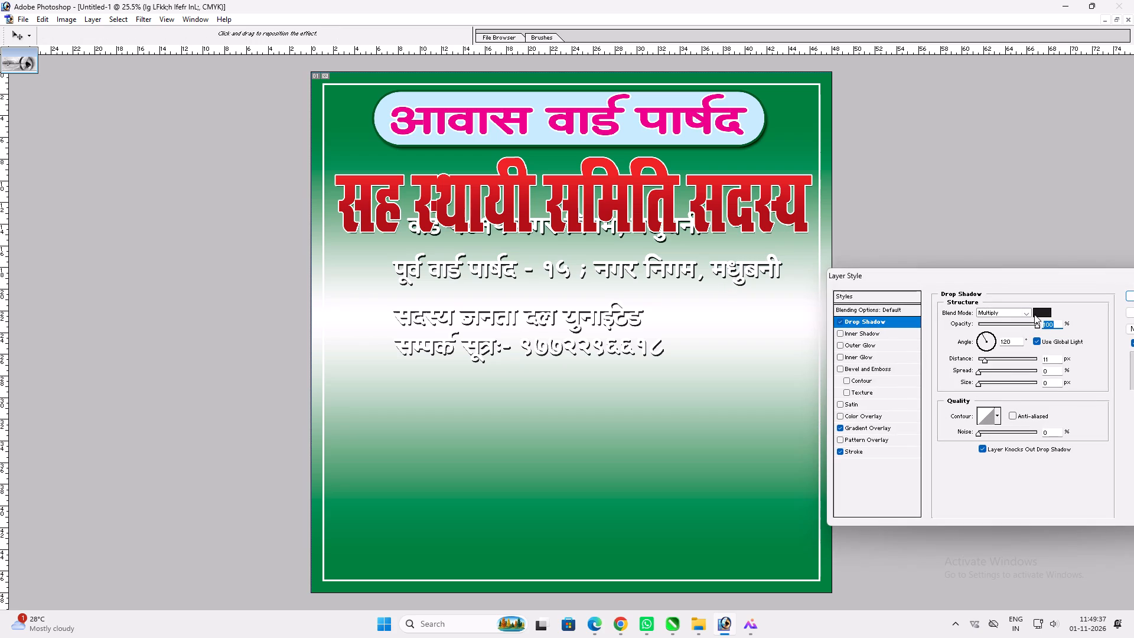
left_click(992, 360)
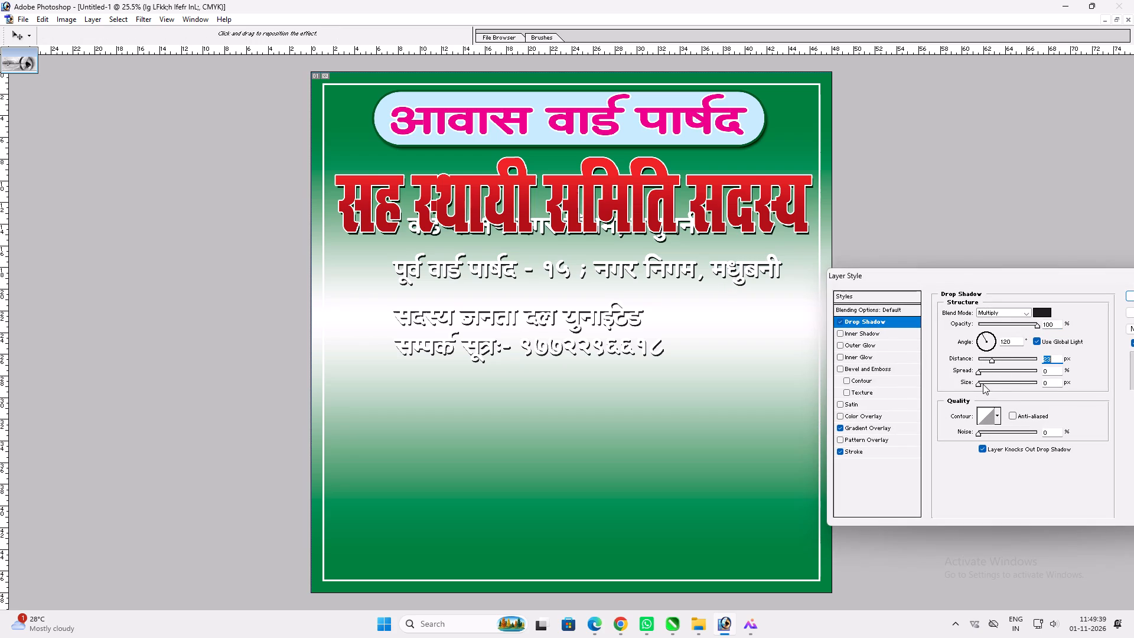
left_click(1044, 314)
type("100")
key("Tab")
key("Tab")
key("Tab")
key("0")
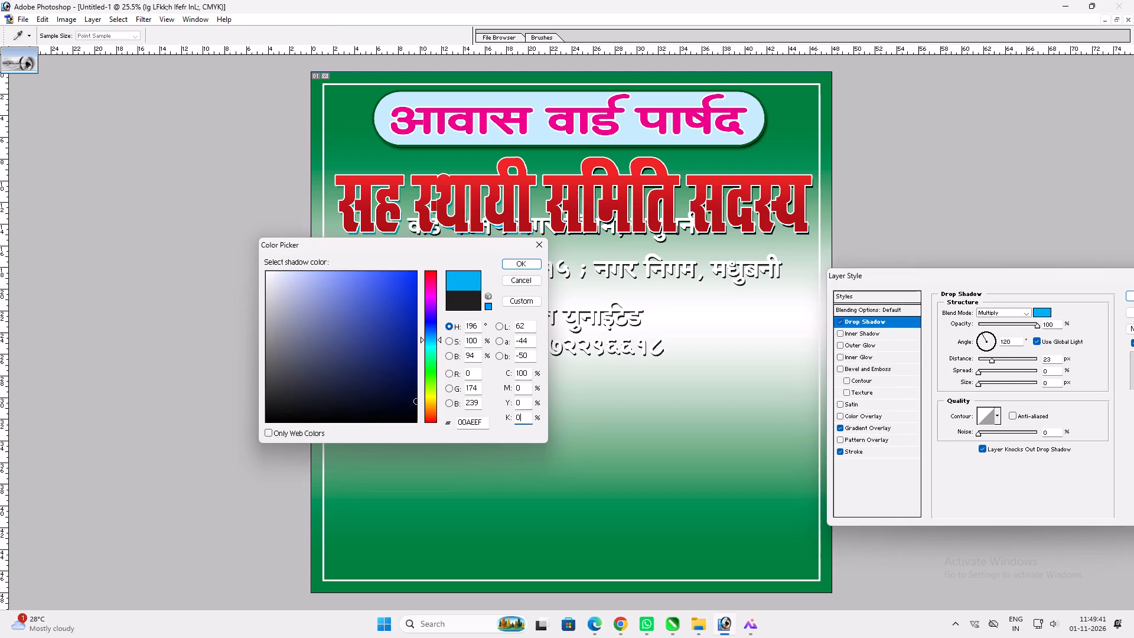
key("Return")
Set the cyan drop shadow's size to 21 px and its blend mode to Normal.
left_click(982, 386)
left_click(985, 386)
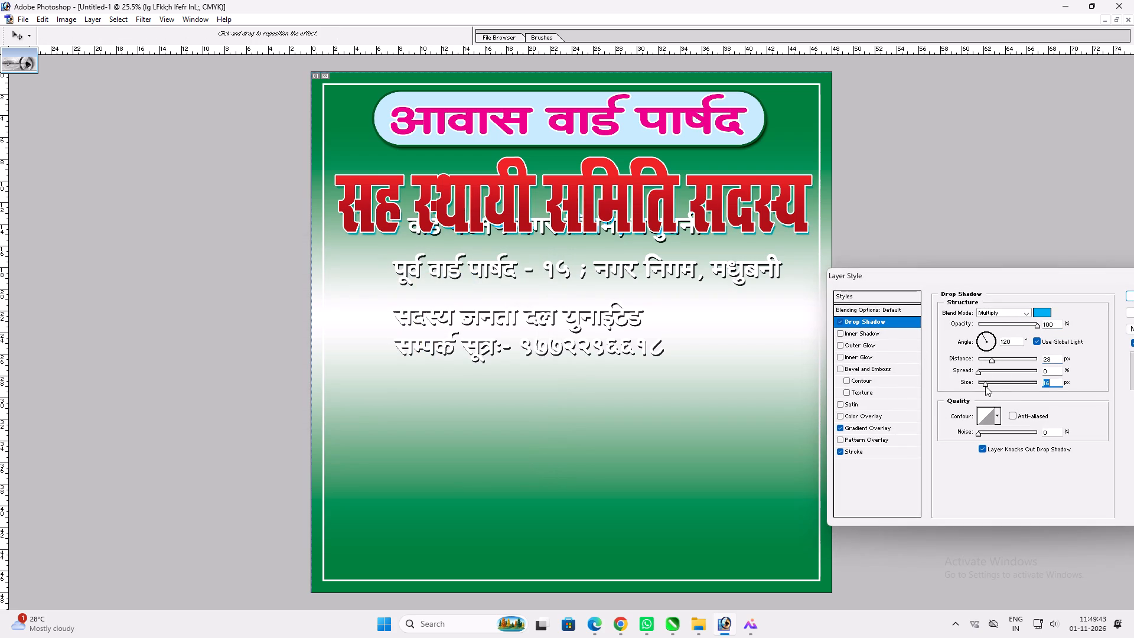
left_click(986, 378)
left_click(1022, 316)
left_click(1017, 320)
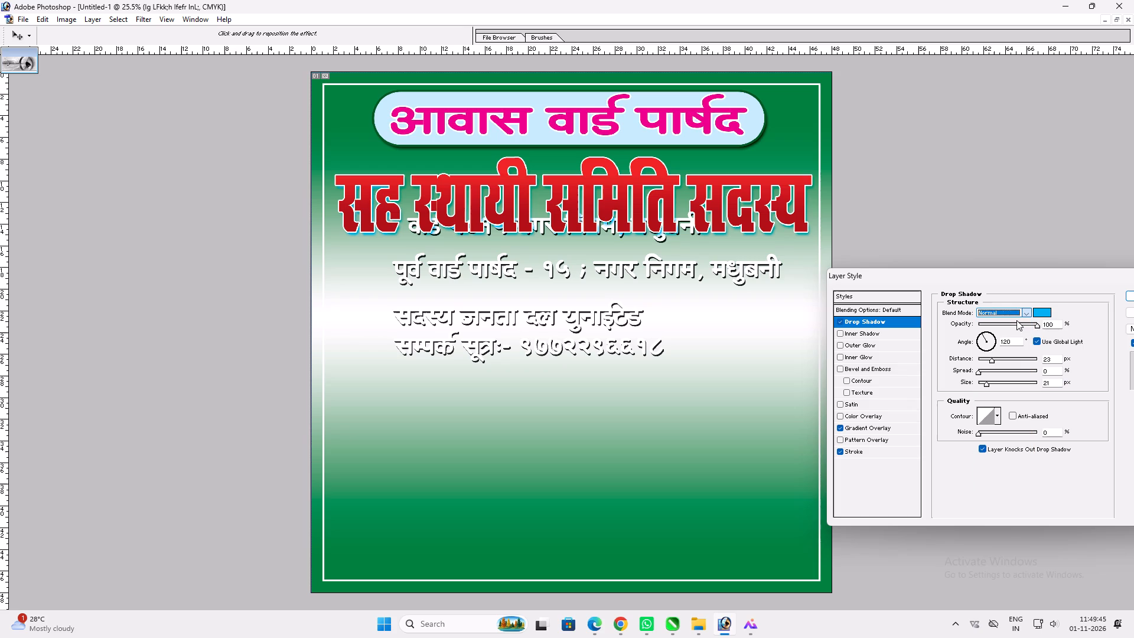
Add a Chisel Hard inner bevel to "सह स्थायी समिति सदस्य" with a size of 16 px.
left_click(894, 367)
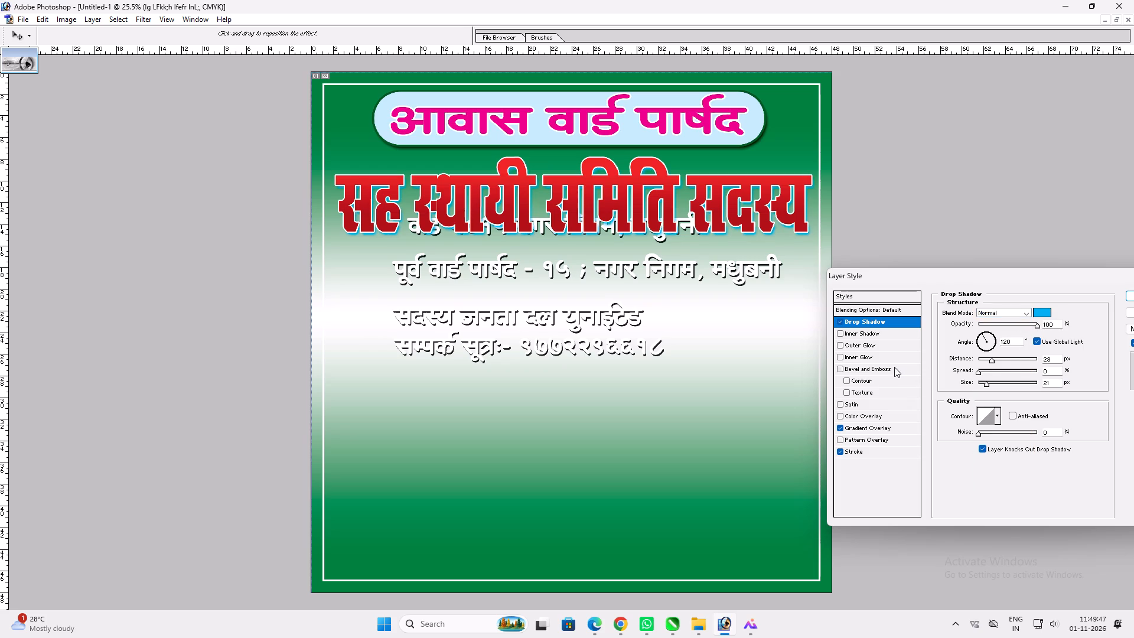
left_click(998, 328)
left_click(1003, 338)
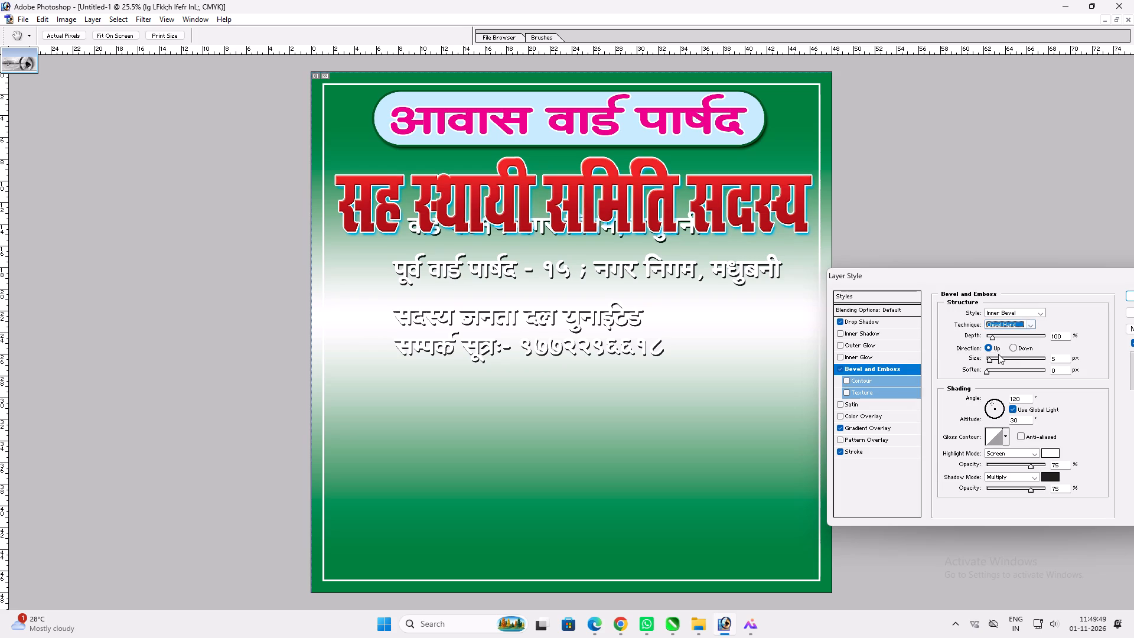
left_click(997, 358)
Enable the bevel's contour using the S-shaped contour preset.
left_click(907, 383)
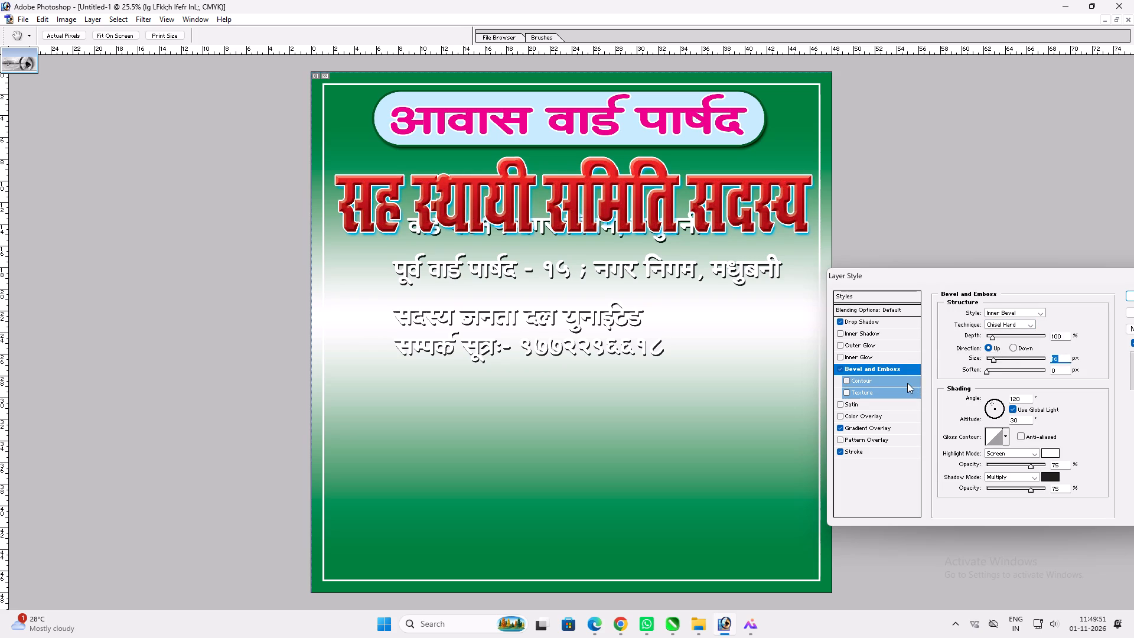
left_click_drag(1006, 333, 1060, 328)
left_click(989, 320)
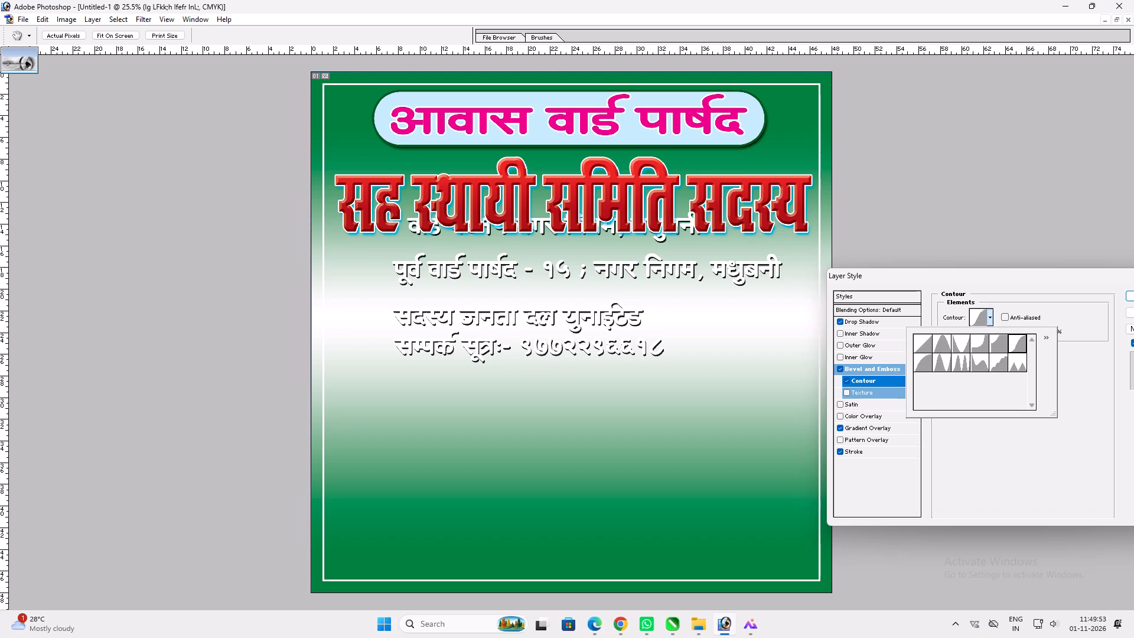
left_click(1015, 341)
left_click(904, 367)
Set the bevel's highlight colour to magenta, C0 M100.
left_click(1050, 451)
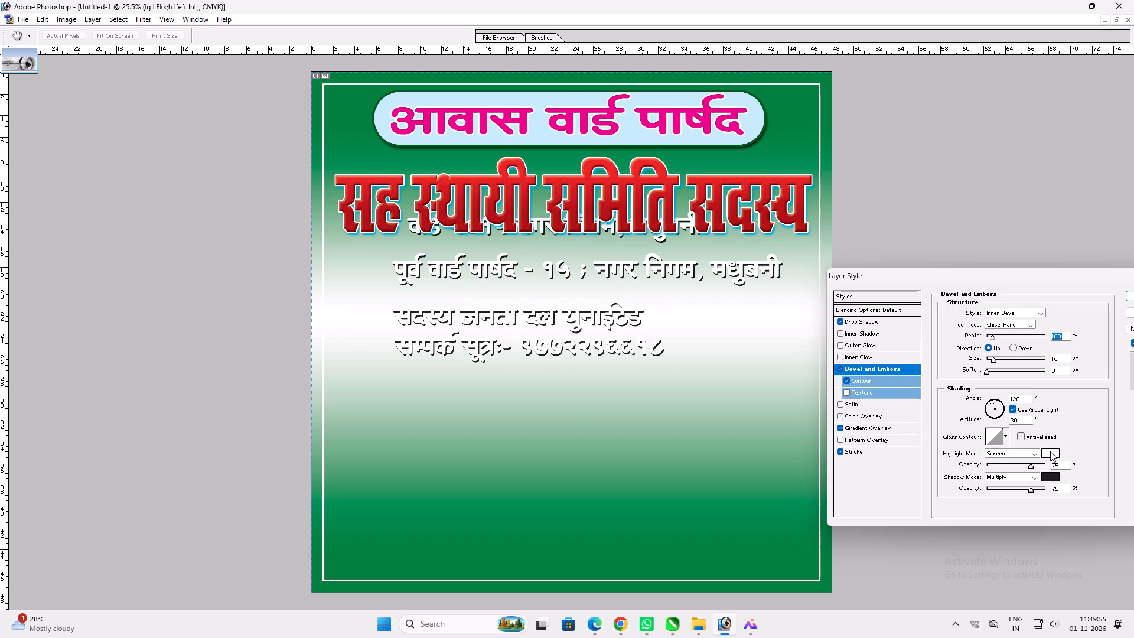
type("100")
key("shift+Tab")
key("Tab")
key("0")
key("Tab")
type("100")
key("Return")
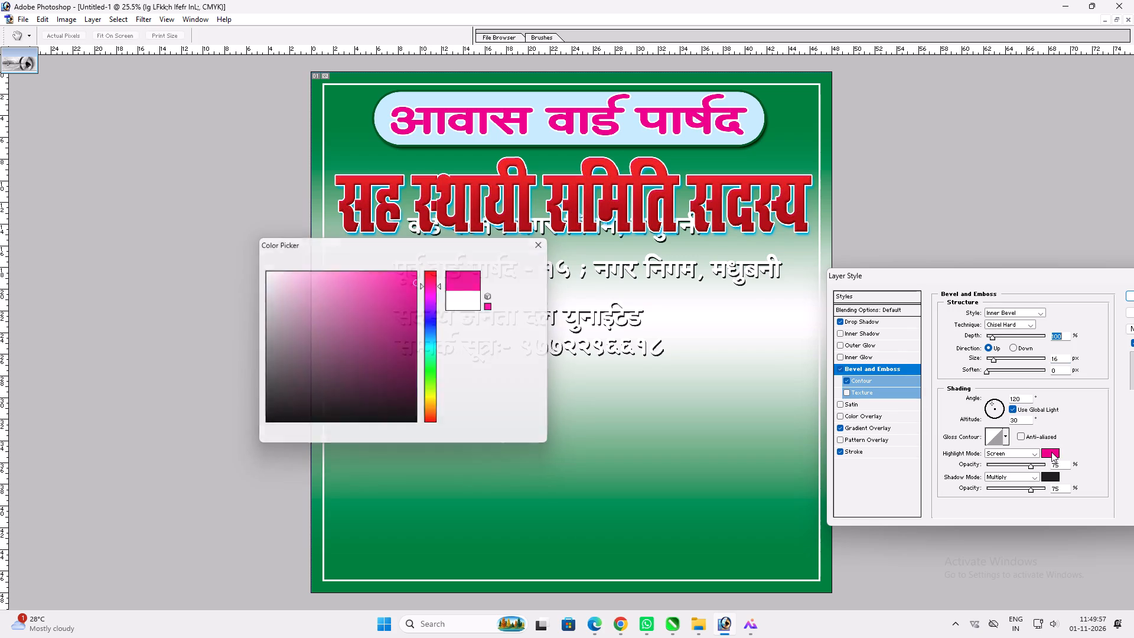
Set the bevel's shadow colour to magenta, C0 M100 Y0 K0, with 89% shadow opacity.
left_click(1048, 480)
key("Tab")
type("100")
key("Tab")
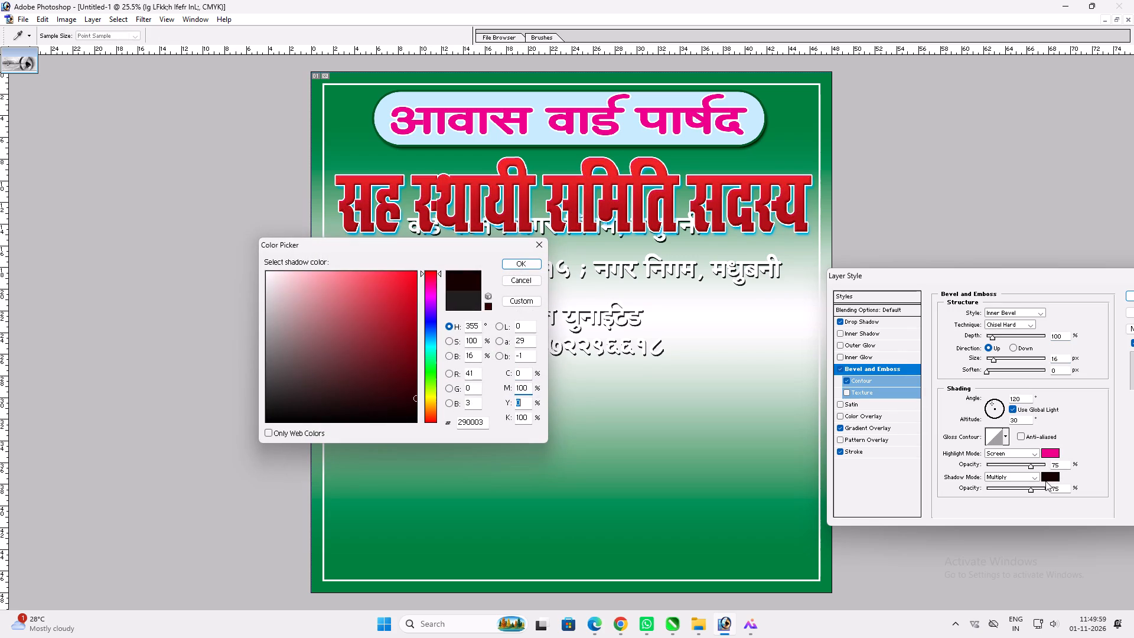
key("Tab")
key("0")
key("Return")
left_click(1036, 492)
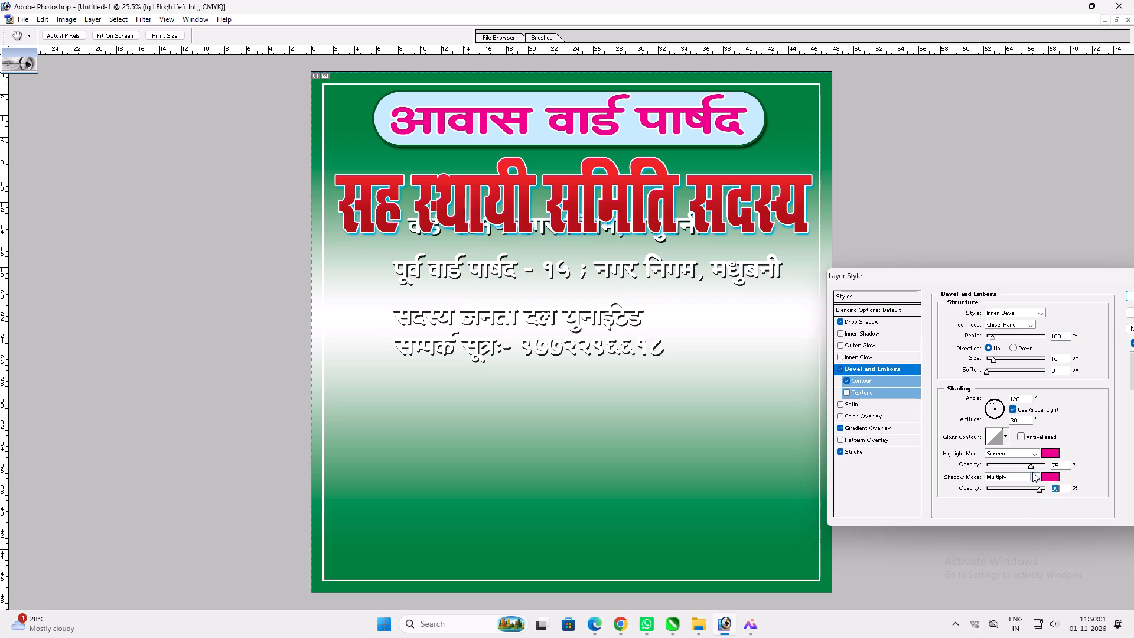
left_click(1034, 470)
Increase the inner bevel's size on "सह स्थायी समिति सदस्य" and apply the layer style.
left_click(996, 356)
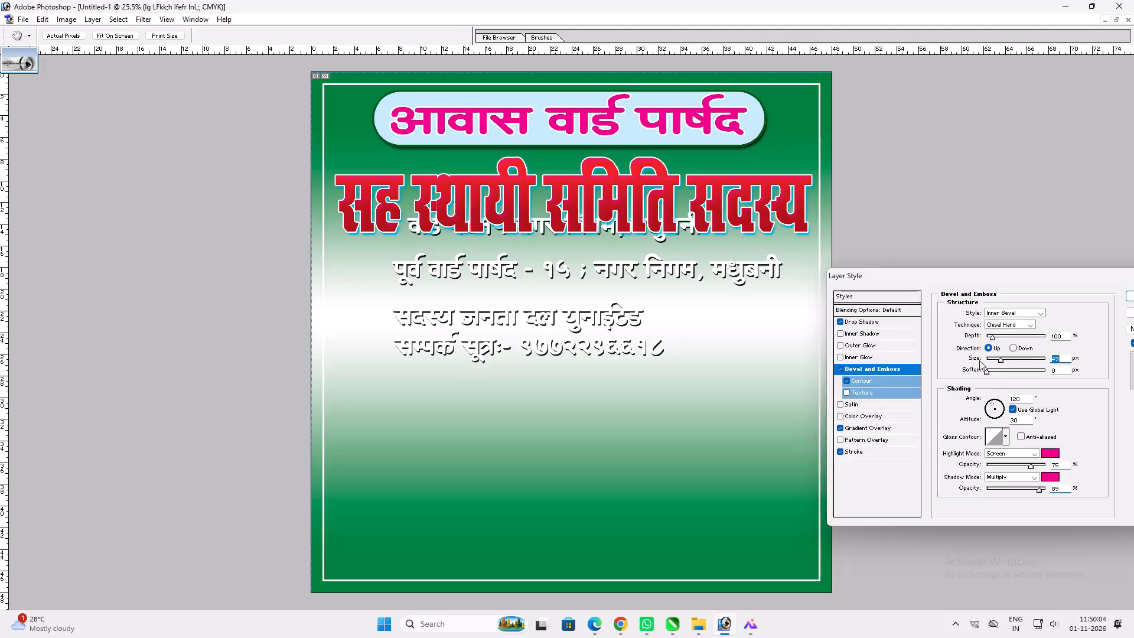
key("Return")
key("v")
key("ctrl+plus")
key("space")
key("space")
key("space")
key("space")
key("space")
right_click_drag(501, 375, 508, 375)
left_click_drag(529, 382, 538, 383)
Move the contact number, "सदस्य जनता दल युनाइटेड" and "पूर्व वार्ड पार्षद" lines down into the banner's lower half, keeping their order.
key("v")
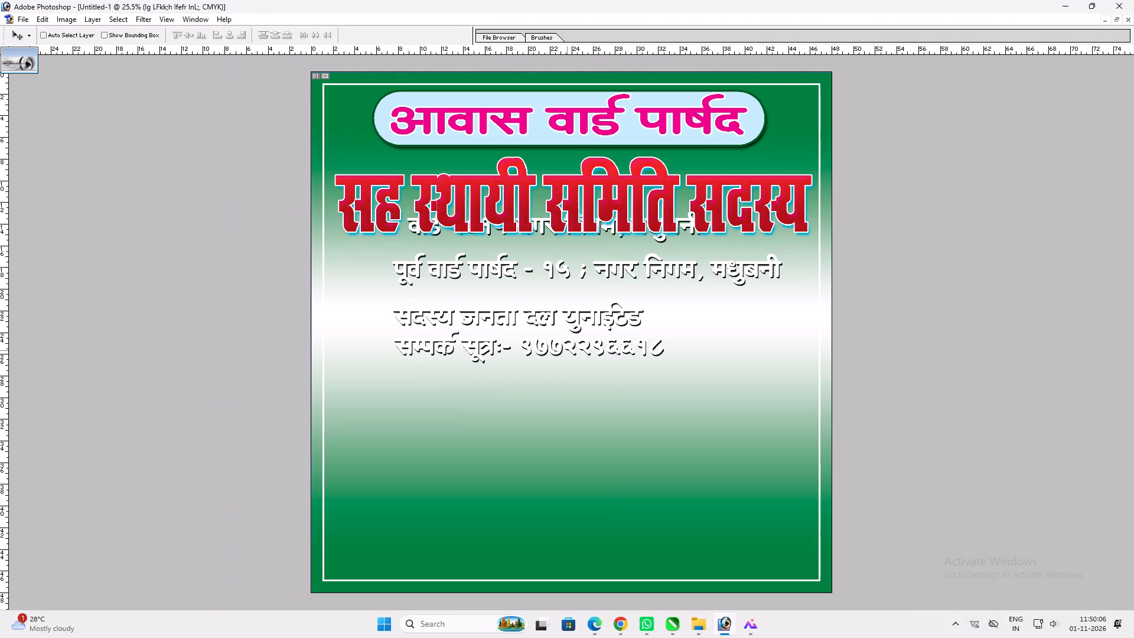
left_click(571, 347, "ctrl")
left_click_drag(569, 347, 566, 464)
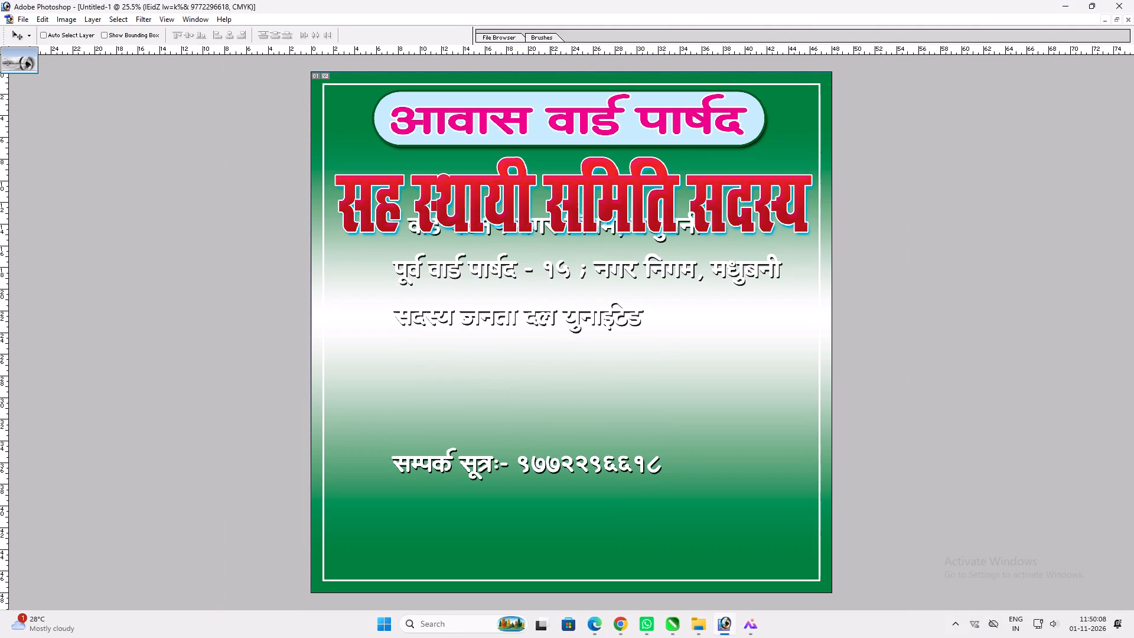
left_click(551, 308, "ctrl")
left_click(550, 314, "ctrl")
left_click_drag(550, 314, 575, 412)
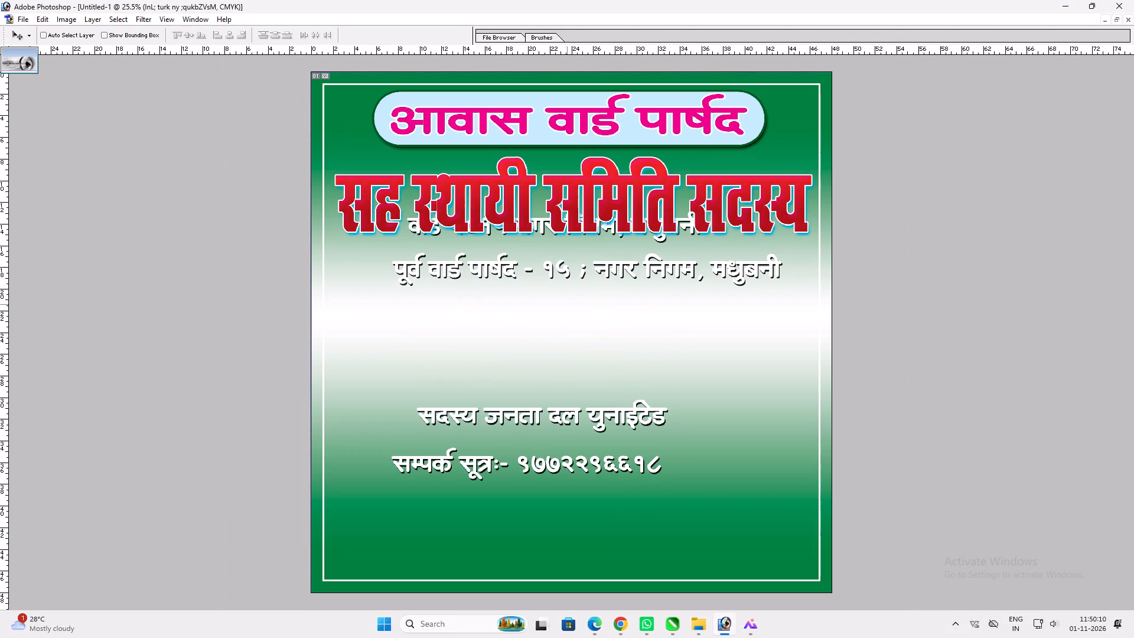
left_click(549, 268, "ctrl")
left_click_drag(549, 268, 571, 367)
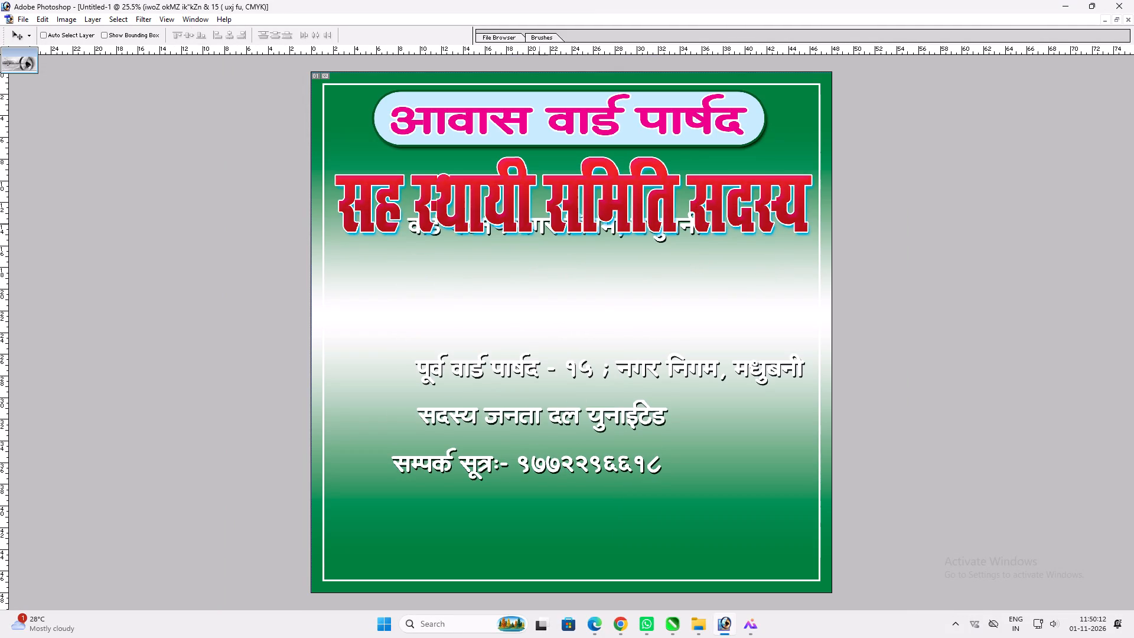
Move the "वार्ड नं०१५ नगर निगम, मधुबनी" line just below the red heading and enlarge it.
left_click(540, 221, "ctrl")
left_click(542, 219, "ctrl")
left_click_drag(542, 219, 522, 254)
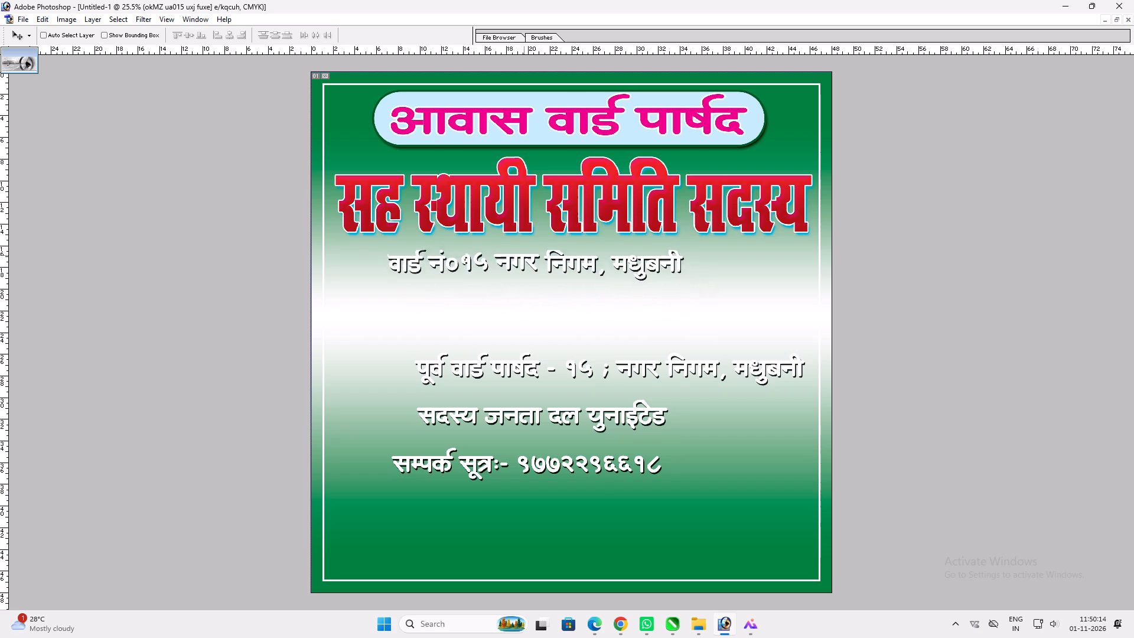
left_click_drag(522, 254, 517, 250)
key("ctrl+t")
left_click_drag(674, 263, 762, 278, "shift")
key("Return")
key("v")
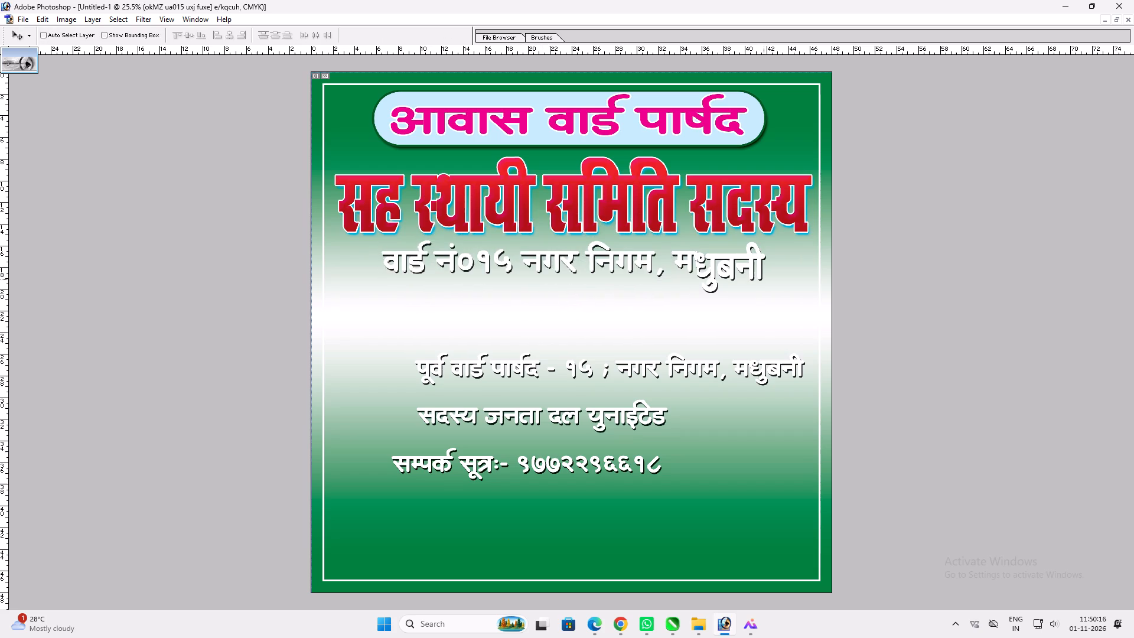
Change the font of the ward number line below the red heading to RAJ 04.
key("t")
left_click(498, 274)
key("ctrl+a")
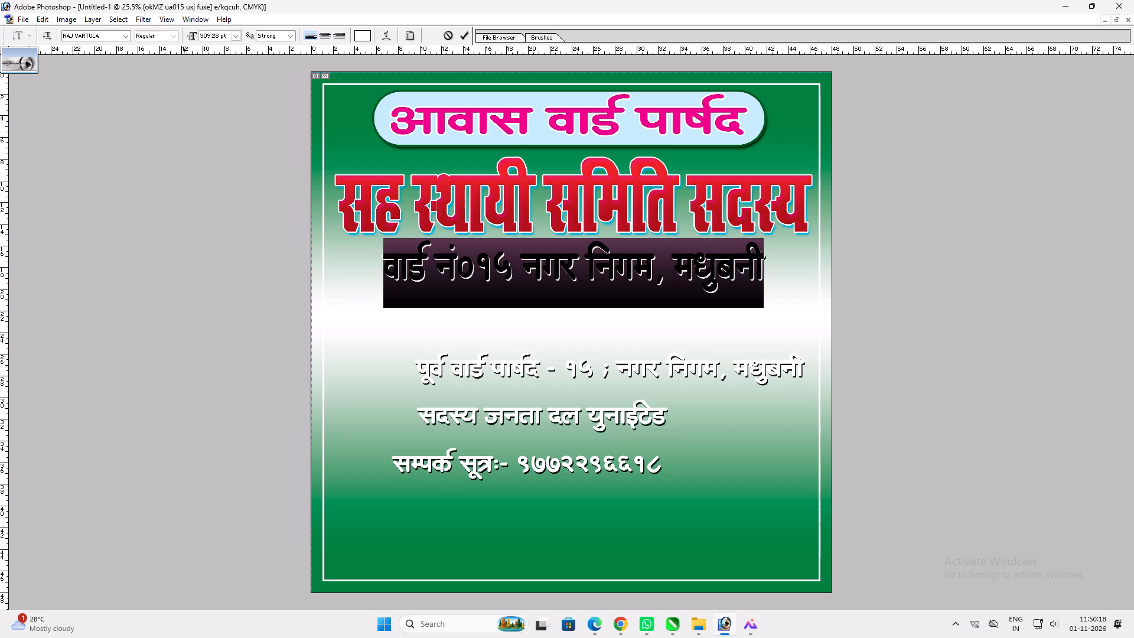
left_click(108, 39)
type("ra")
key("Down")
key("Down")
key("Down")
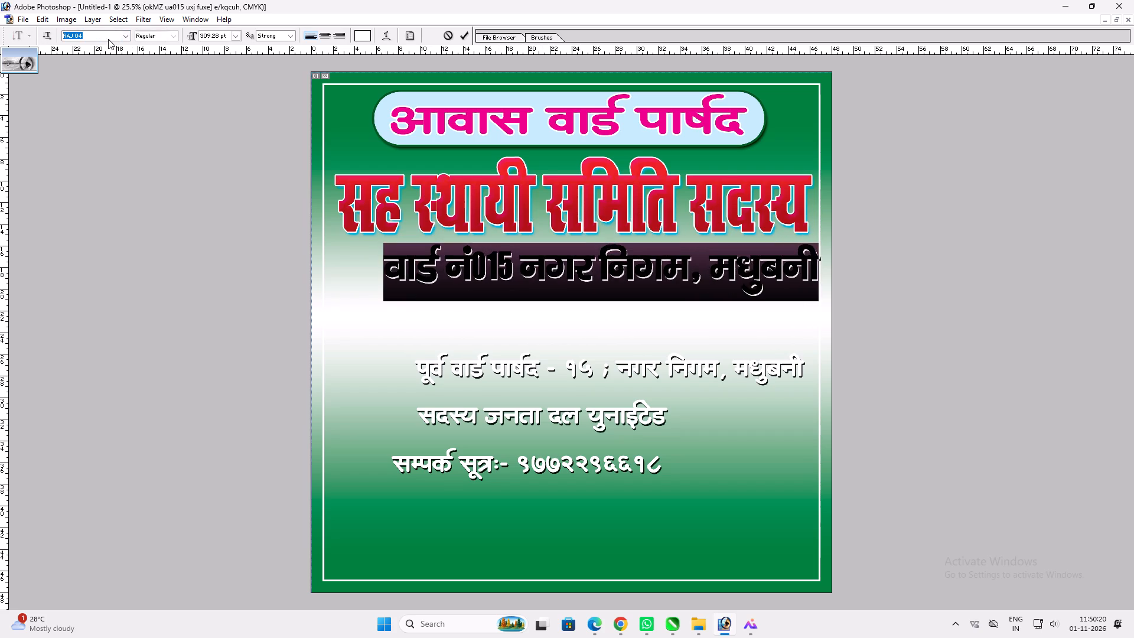
key("Up")
key("Down")
key("Return")
key("Return")
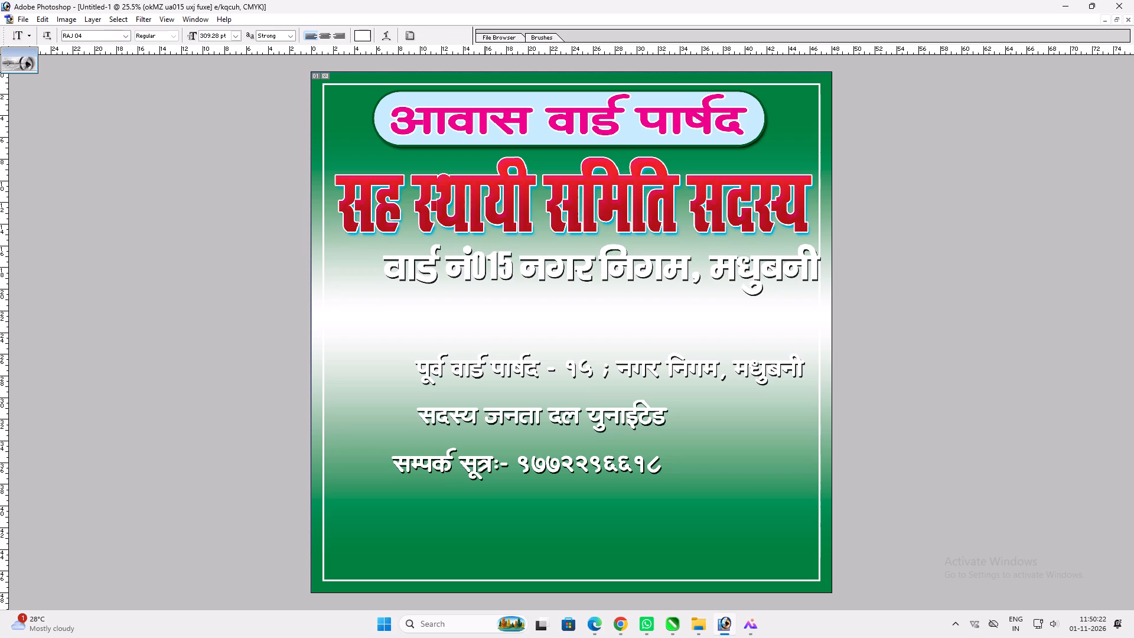
Replace the tall zero after "नं" with the small abbreviation circle and insert a dash before 15.
left_click_drag(485, 279, 472, 282)
key("alt+0")
key("alt+1")
key("alt+4")
key("alt+0")
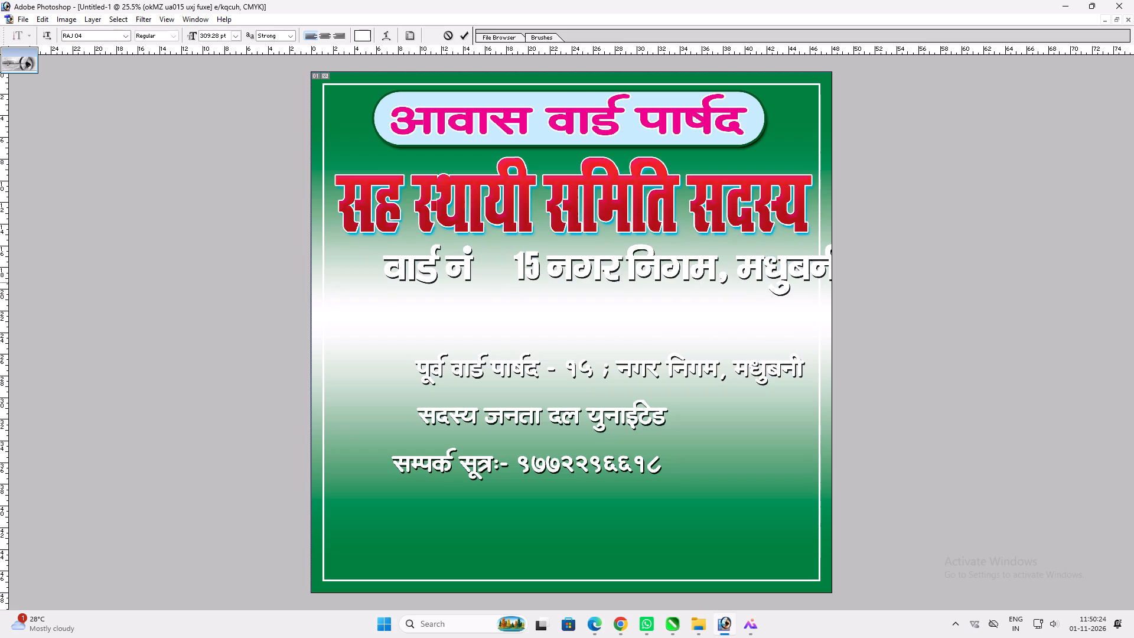
key("ctrl+z")
key("alt+0")
key("alt+1")
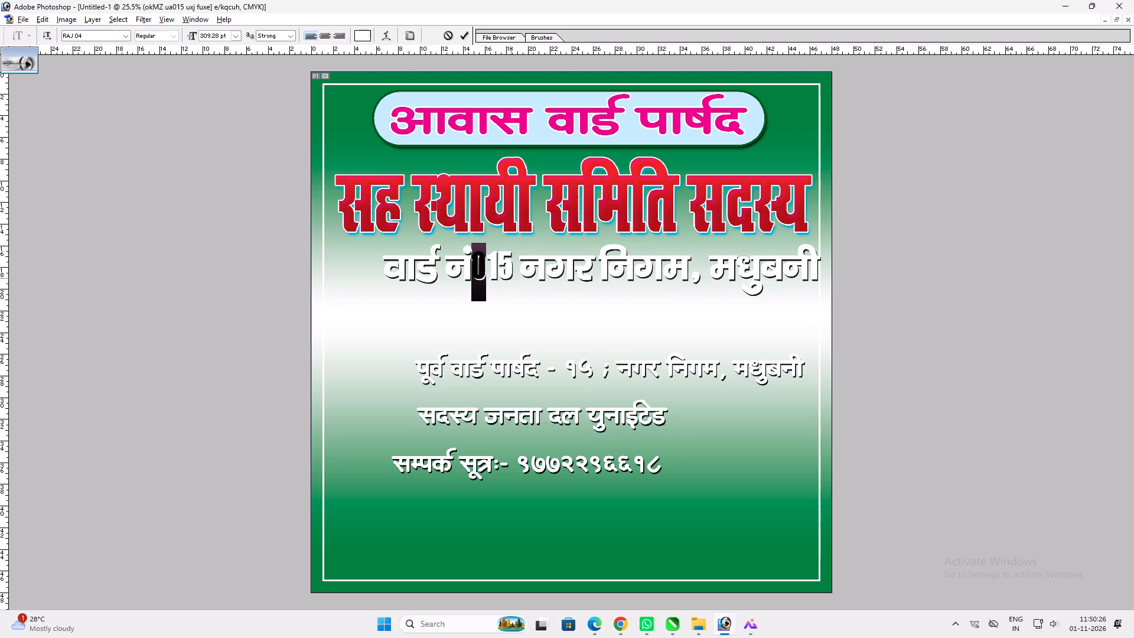
key("alt+4")
key("alt+0")
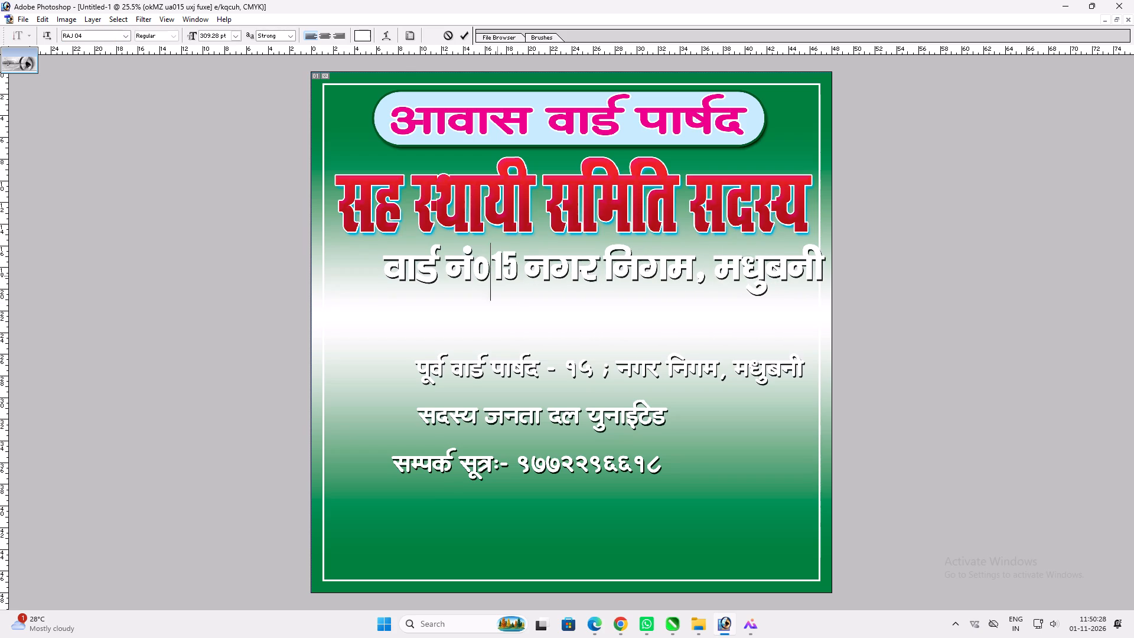
key("shift+percent")
key("BackSpace")
key("shift+ampersand")
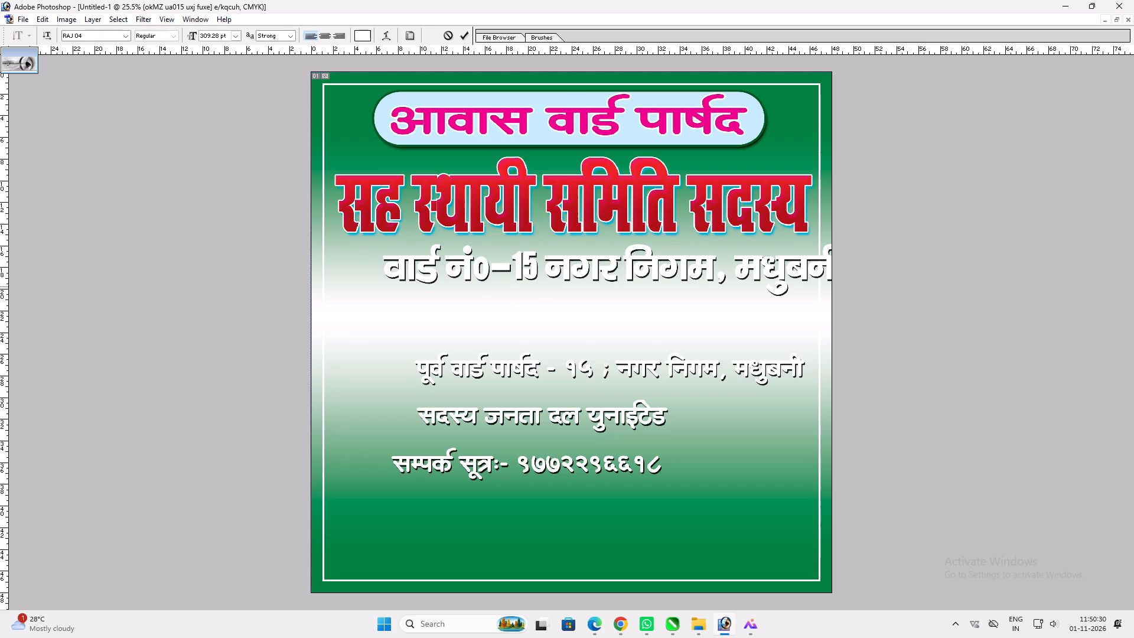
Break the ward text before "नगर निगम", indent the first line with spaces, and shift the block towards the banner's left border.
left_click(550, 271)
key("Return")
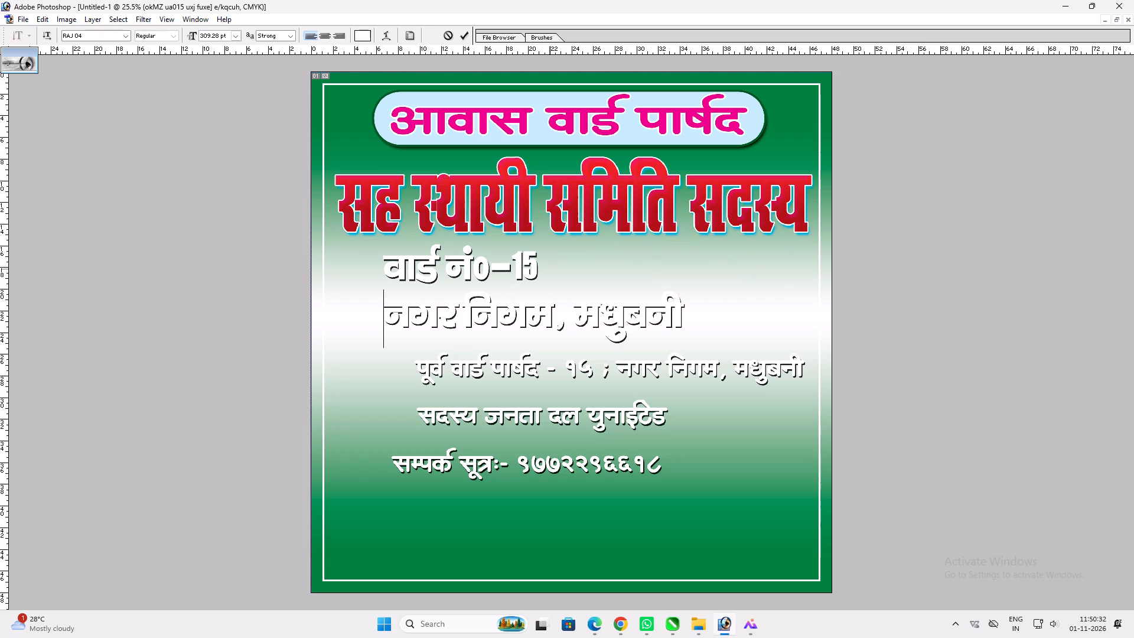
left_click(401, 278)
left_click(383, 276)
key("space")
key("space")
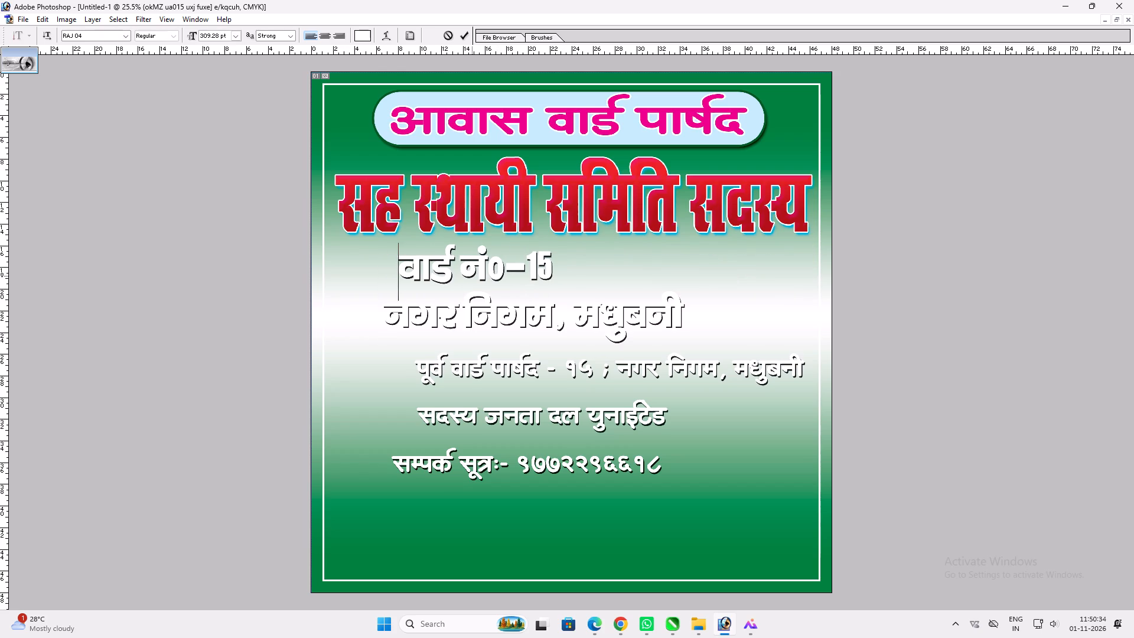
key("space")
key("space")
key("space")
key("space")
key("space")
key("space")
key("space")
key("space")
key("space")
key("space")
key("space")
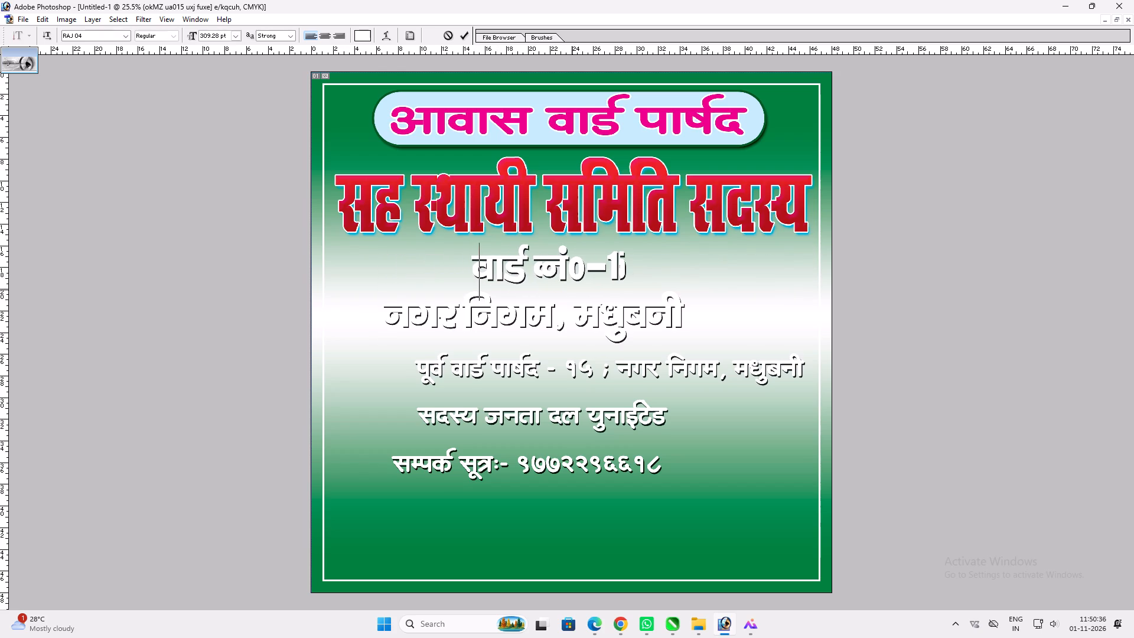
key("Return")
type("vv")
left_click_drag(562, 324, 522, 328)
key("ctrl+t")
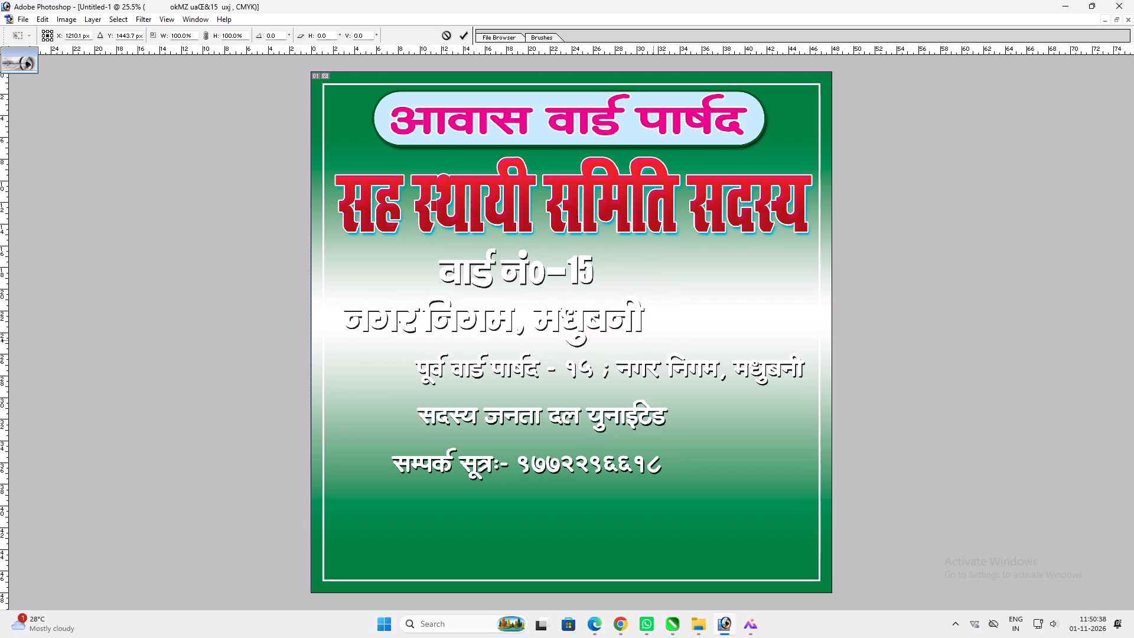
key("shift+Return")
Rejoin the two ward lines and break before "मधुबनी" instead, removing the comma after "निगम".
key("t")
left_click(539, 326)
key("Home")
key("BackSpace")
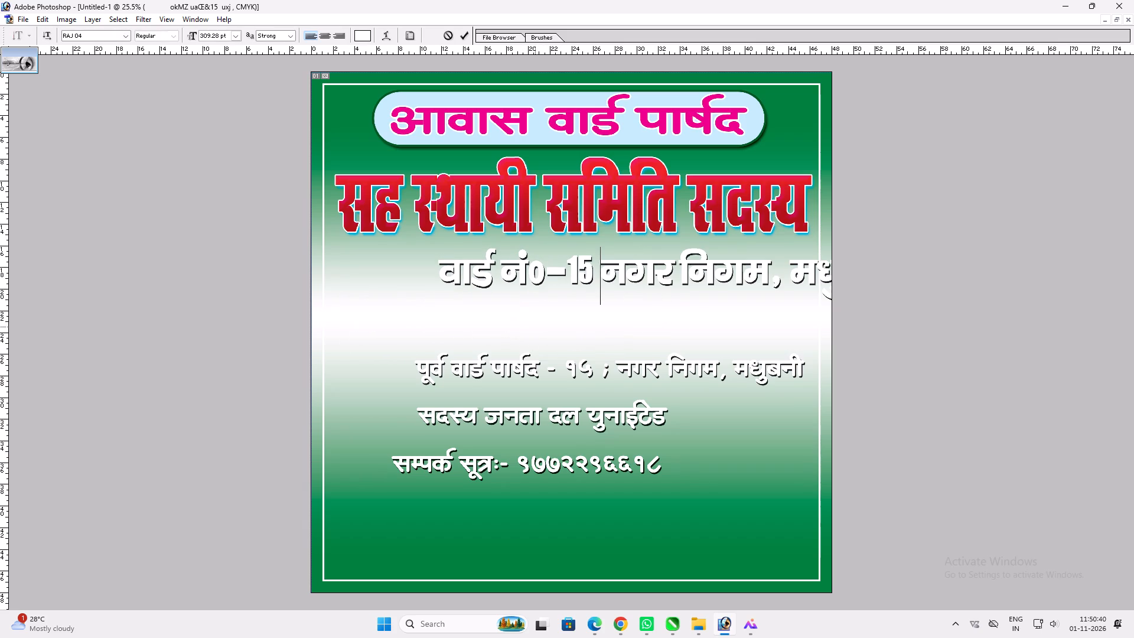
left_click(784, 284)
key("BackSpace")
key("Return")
Centre-align the ward text and move it back inside the banner below the red heading.
left_click(331, 35)
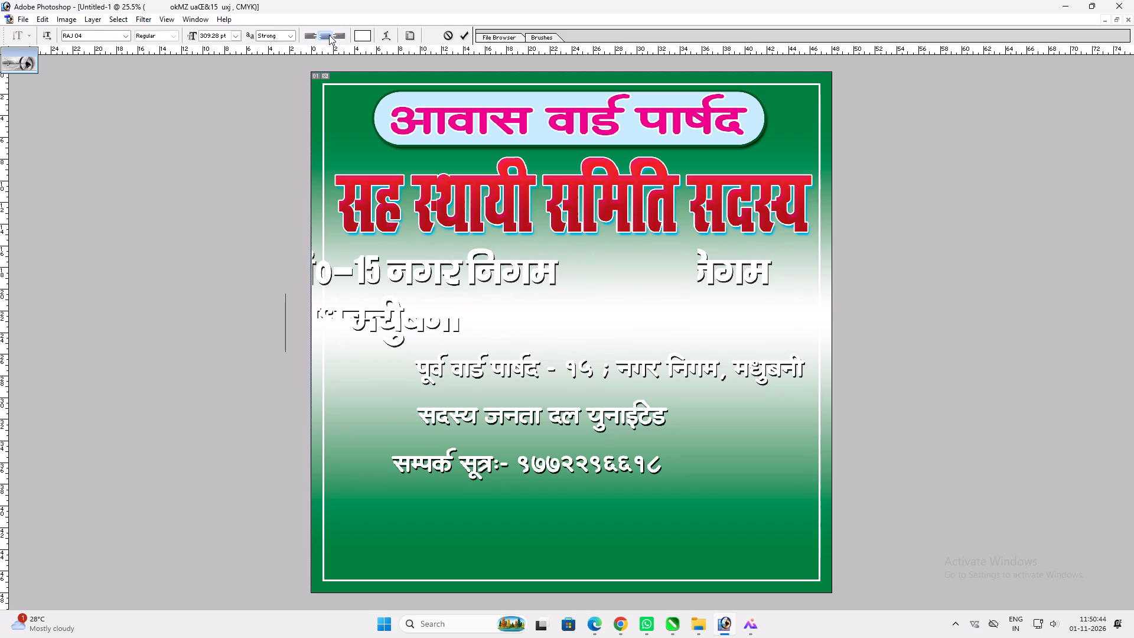
key("ctrl+a")
key("alt+l")
key("alt+i")
key("alt+h")
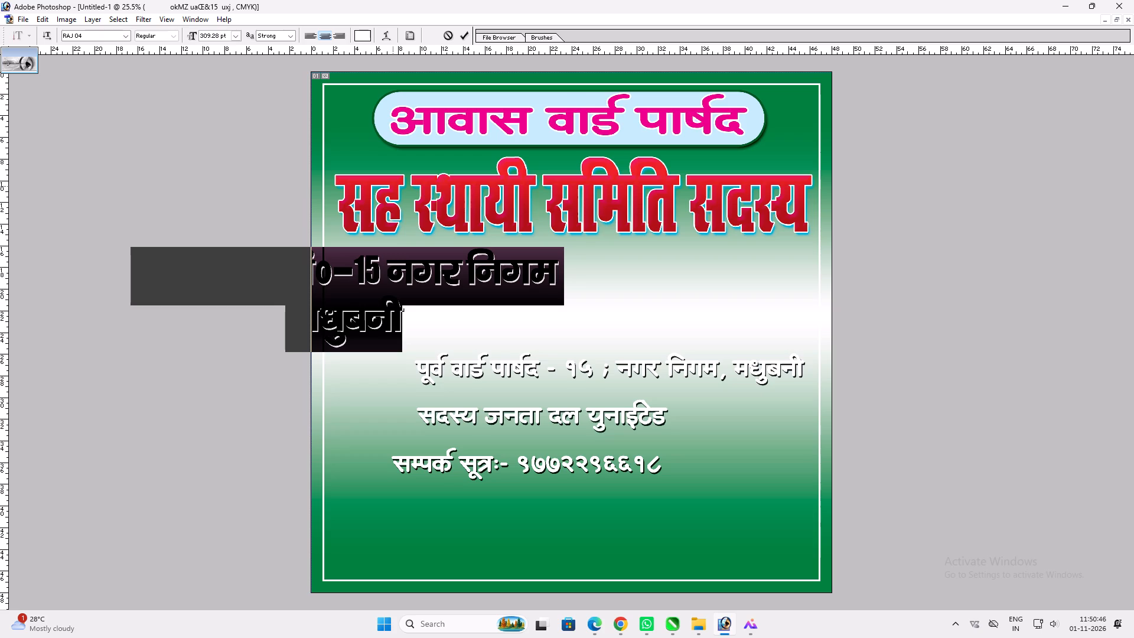
key("ctrl+d")
key("Return")
key("v")
left_click_drag(419, 305, 621, 313)
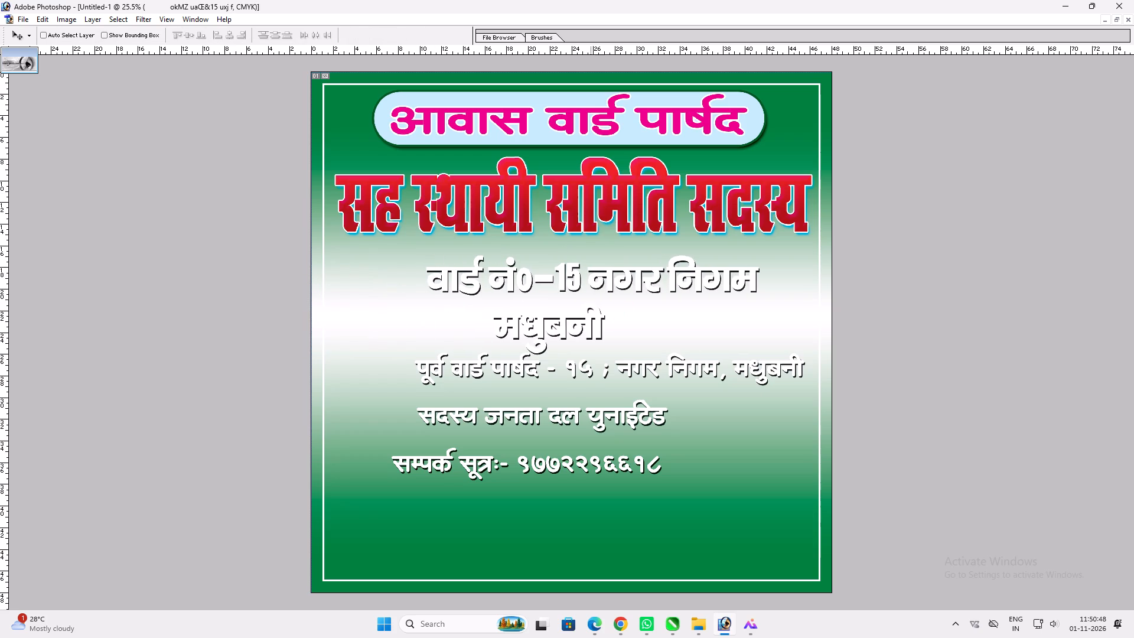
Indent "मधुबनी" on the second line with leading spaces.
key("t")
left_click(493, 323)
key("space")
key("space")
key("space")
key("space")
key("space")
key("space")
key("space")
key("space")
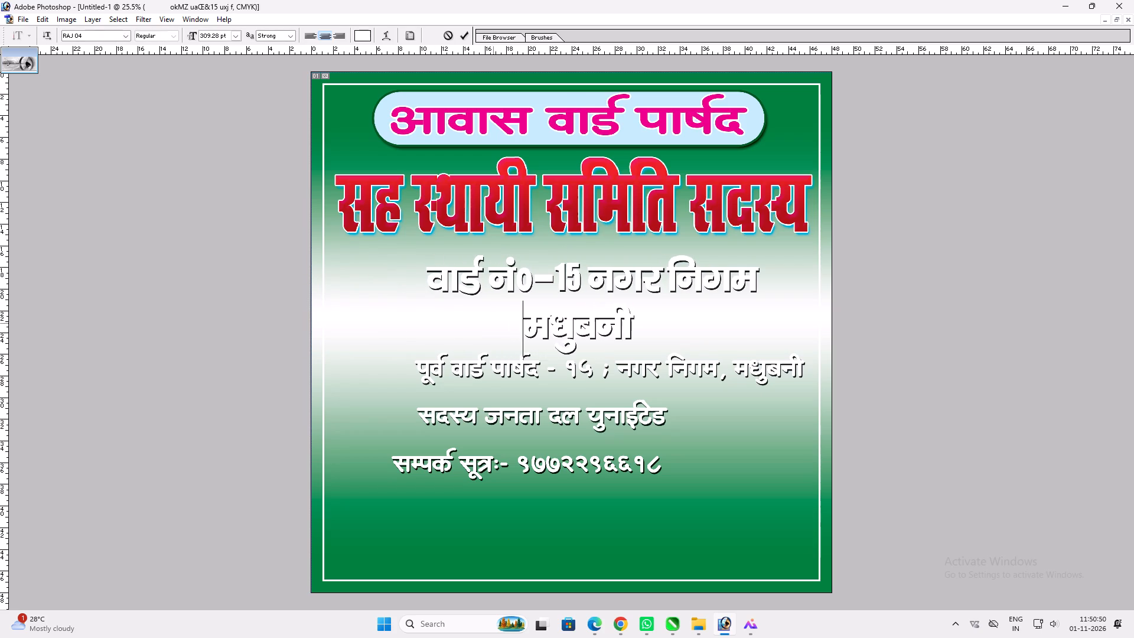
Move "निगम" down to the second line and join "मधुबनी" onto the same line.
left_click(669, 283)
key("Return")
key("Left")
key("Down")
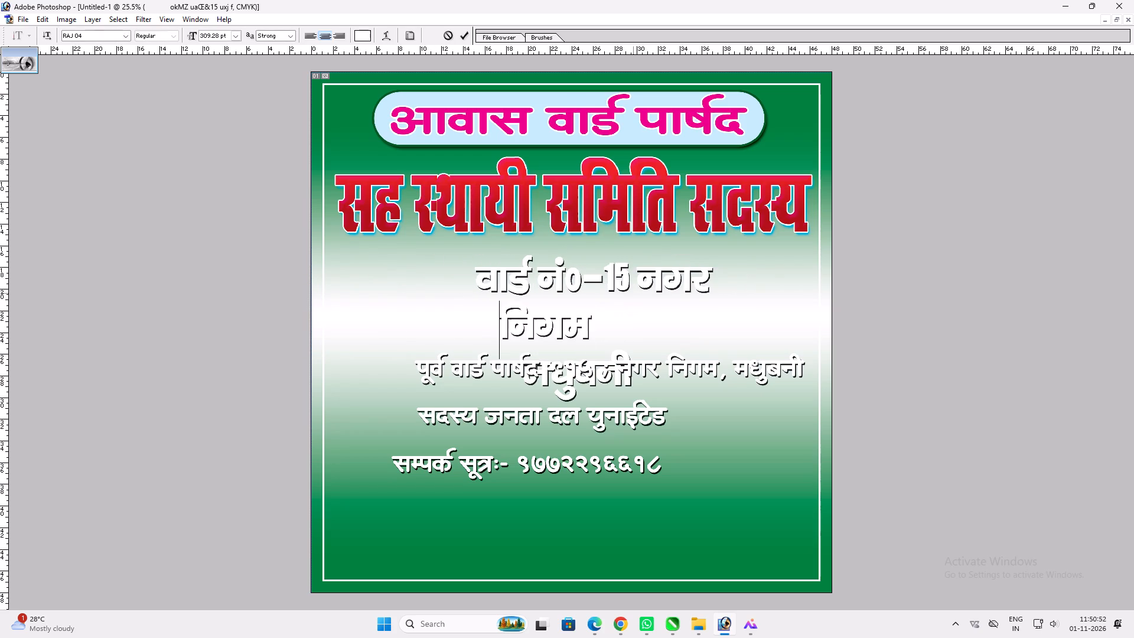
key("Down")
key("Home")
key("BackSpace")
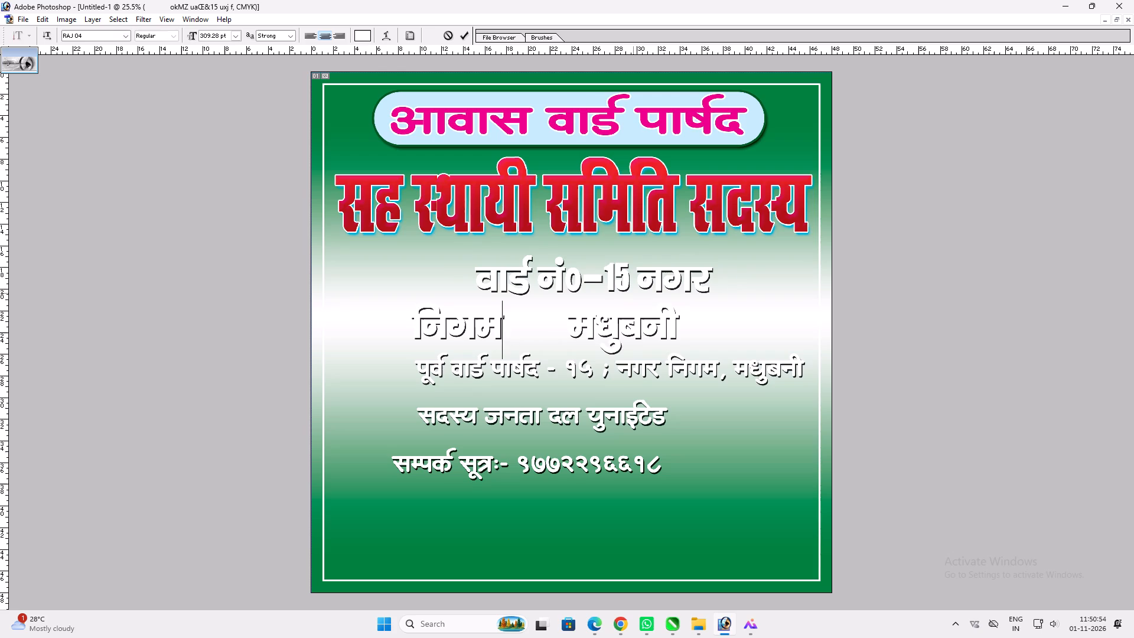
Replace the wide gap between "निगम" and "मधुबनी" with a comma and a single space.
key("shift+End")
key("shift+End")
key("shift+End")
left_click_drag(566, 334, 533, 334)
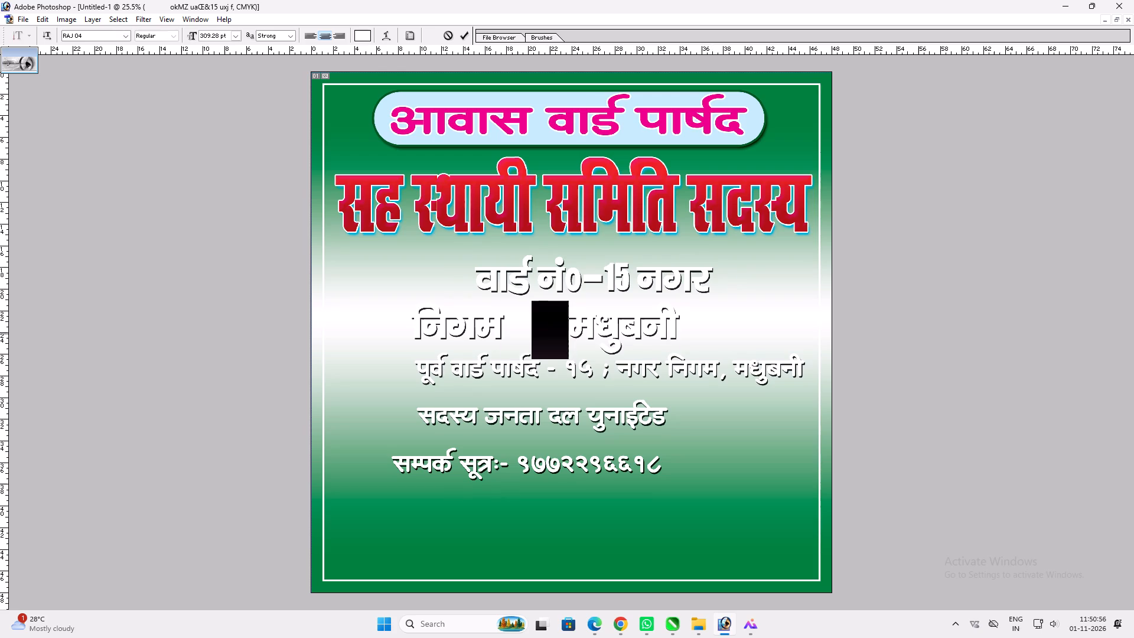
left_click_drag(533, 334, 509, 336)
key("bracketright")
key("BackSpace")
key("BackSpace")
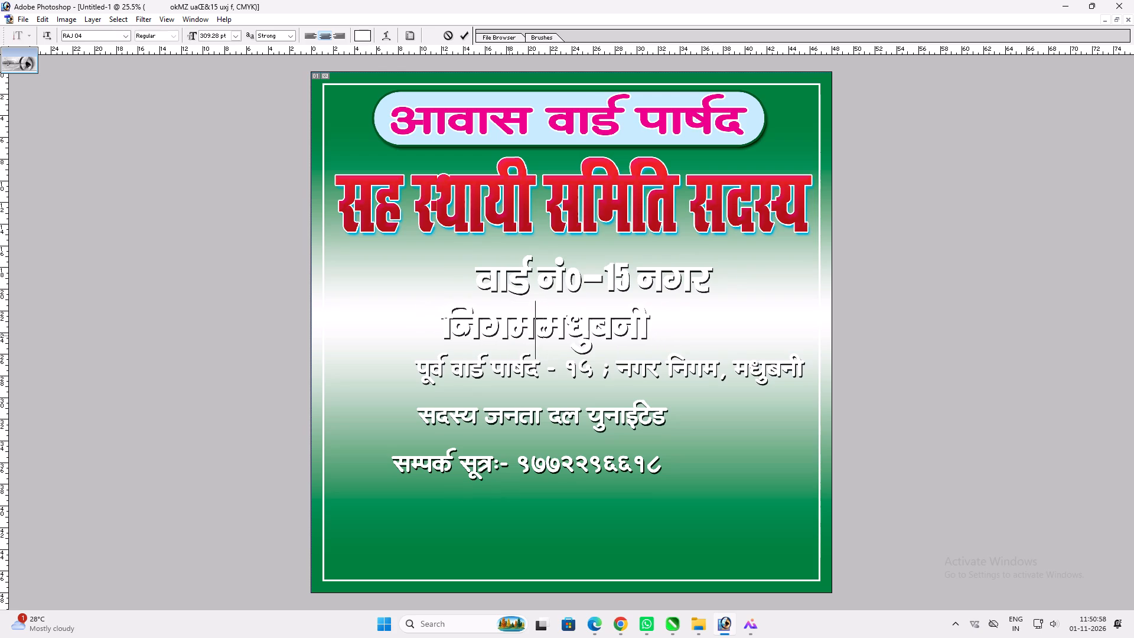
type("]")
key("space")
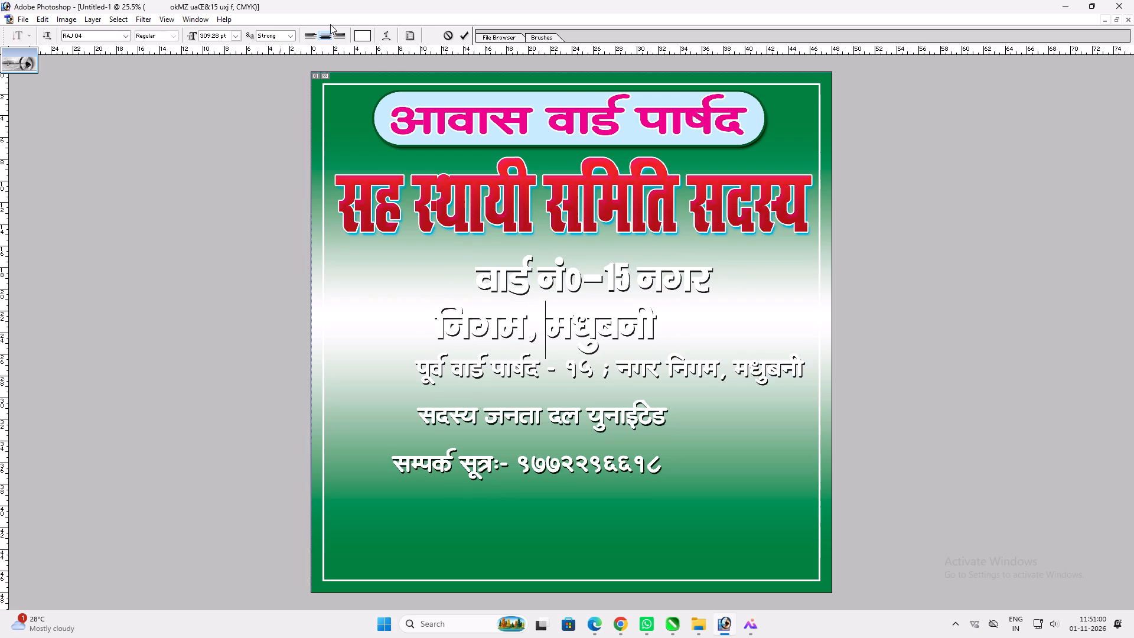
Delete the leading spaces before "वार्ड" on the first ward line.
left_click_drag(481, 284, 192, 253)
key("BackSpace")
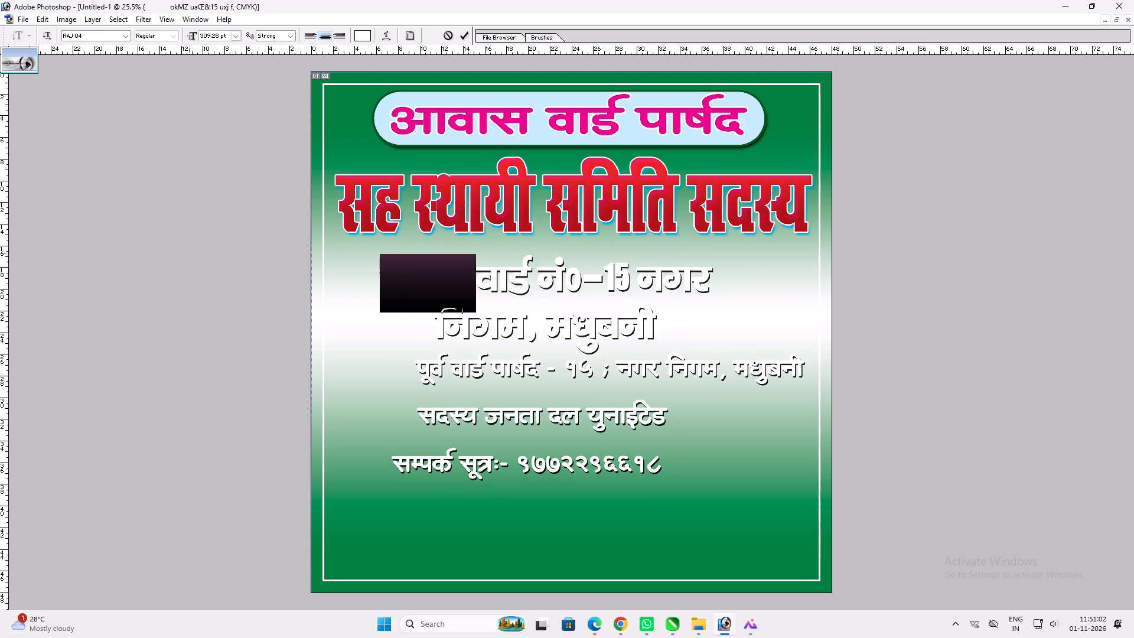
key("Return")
Position the ward text below the red heading, scale it to 154.4%, and stretch it wider towards the right border.
key("v")
key("v")
left_click_drag(547, 362, 474, 343)
key("ctrl+t")
left_click_drag(594, 320, 735, 328, "shift")
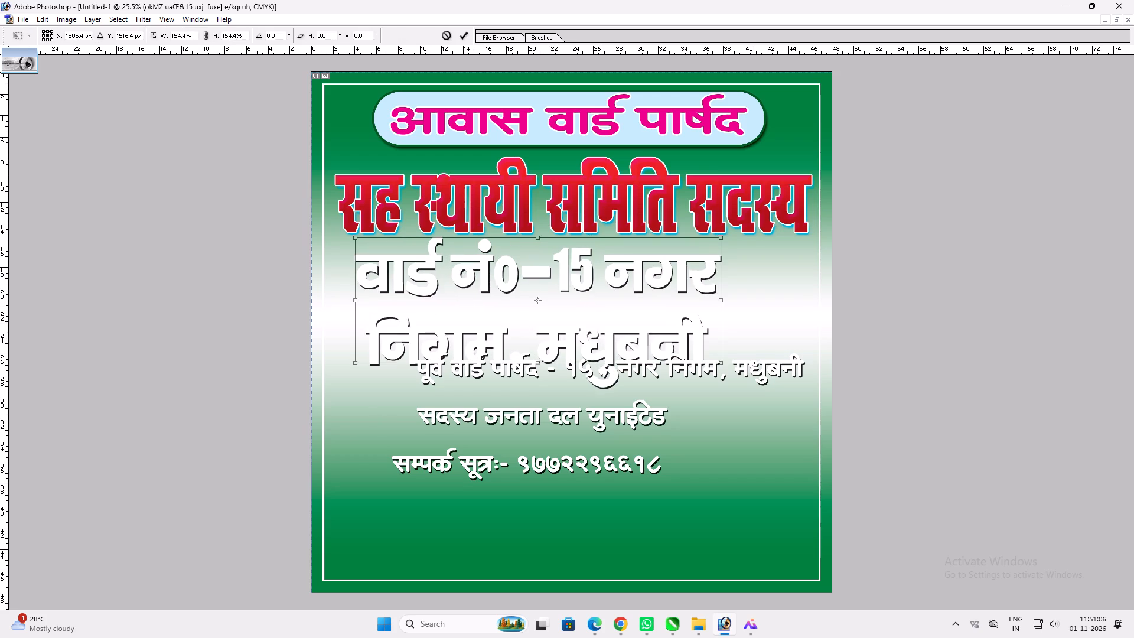
left_click_drag(722, 307, 792, 307, "shift")
key("shift+Return")
key("v")
left_click(742, 321)
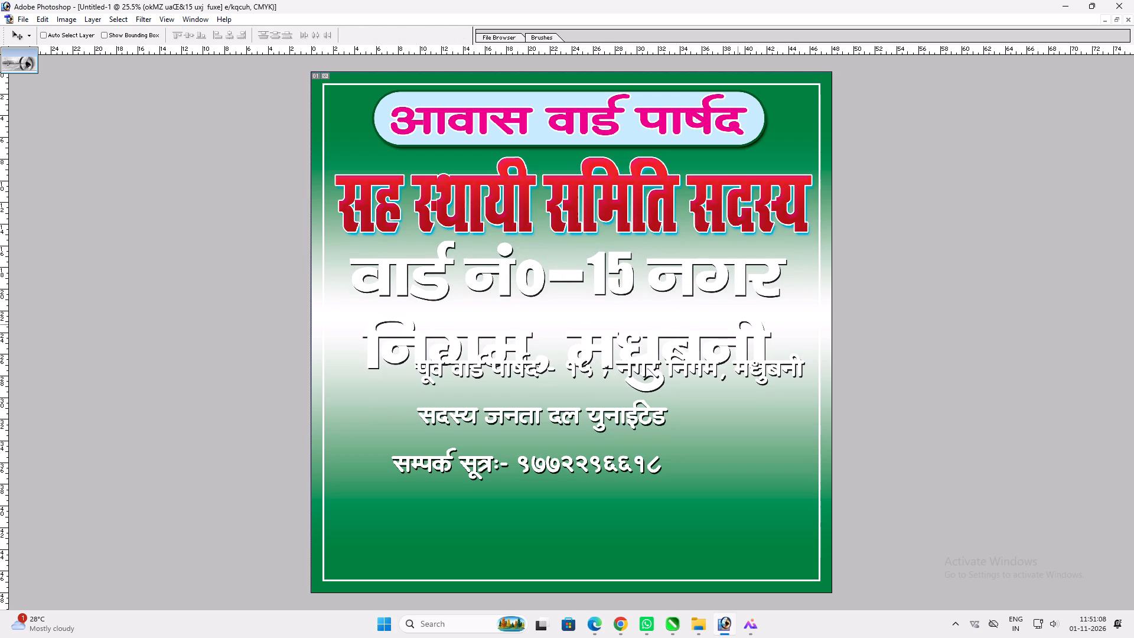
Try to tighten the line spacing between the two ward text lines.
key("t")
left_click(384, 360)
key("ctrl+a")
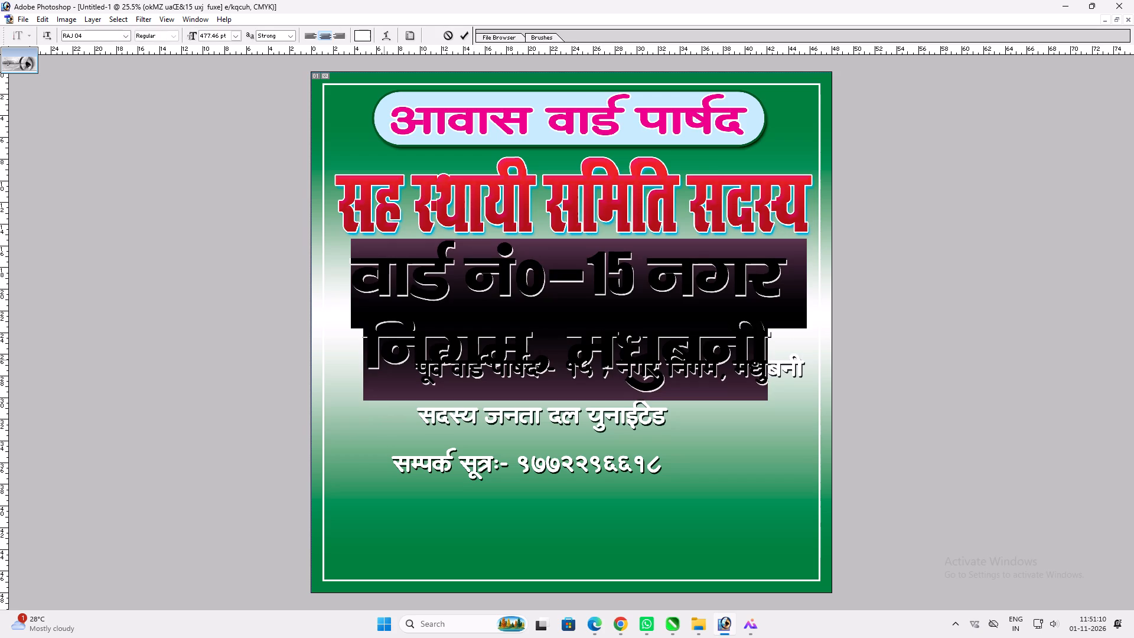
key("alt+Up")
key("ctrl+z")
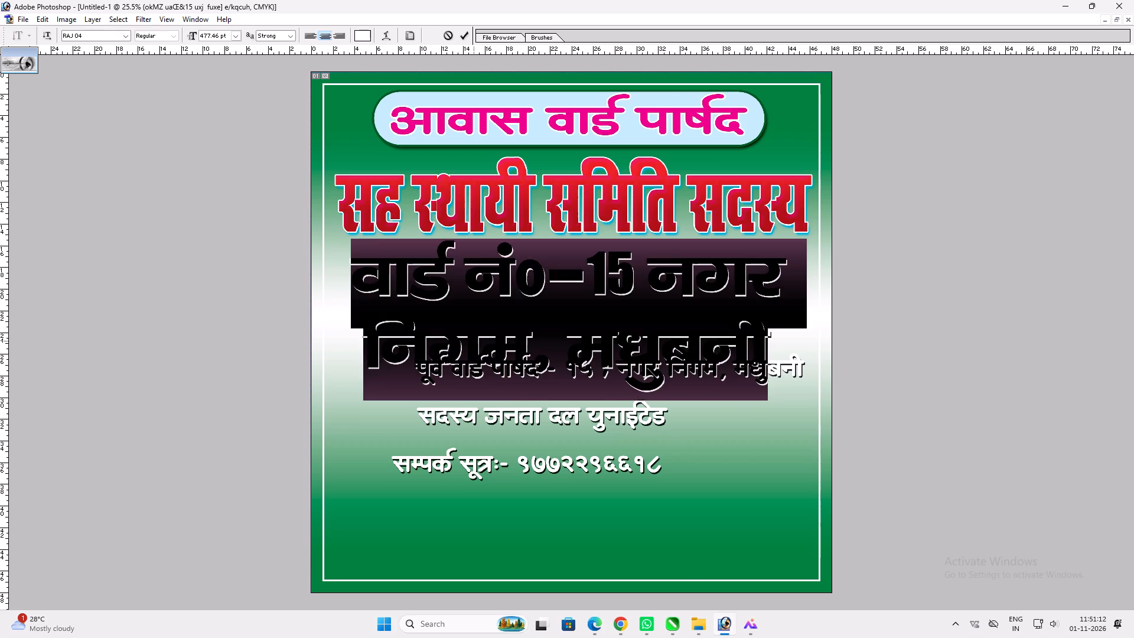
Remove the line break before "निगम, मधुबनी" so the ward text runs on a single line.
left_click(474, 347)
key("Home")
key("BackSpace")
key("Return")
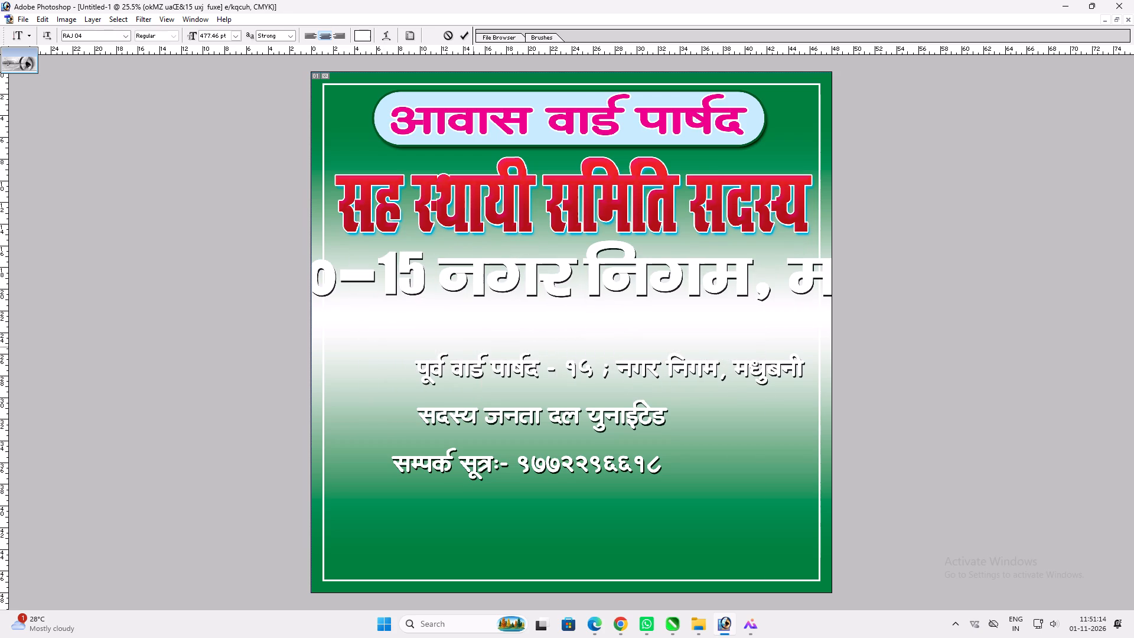
Scale down the single-line ward text and fit it within the white border just below the red heading.
key("v")
key("ctrl+t")
left_click_drag(993, 292, 678, 269, "alt+shift")
key("alt+shift+Return")
key("v")
key("Return")
type("vv")
left_click_drag(608, 286, 539, 275)
key("ctrl+t")
left_click_drag(603, 265, 780, 276, "shift")
key("shift+Return")
key("v")
left_click_drag(742, 282, 719, 283)
Add a yellow FFF200 colour overlay to the ward line.
key("alt+l")
key("alt+y")
key("n")
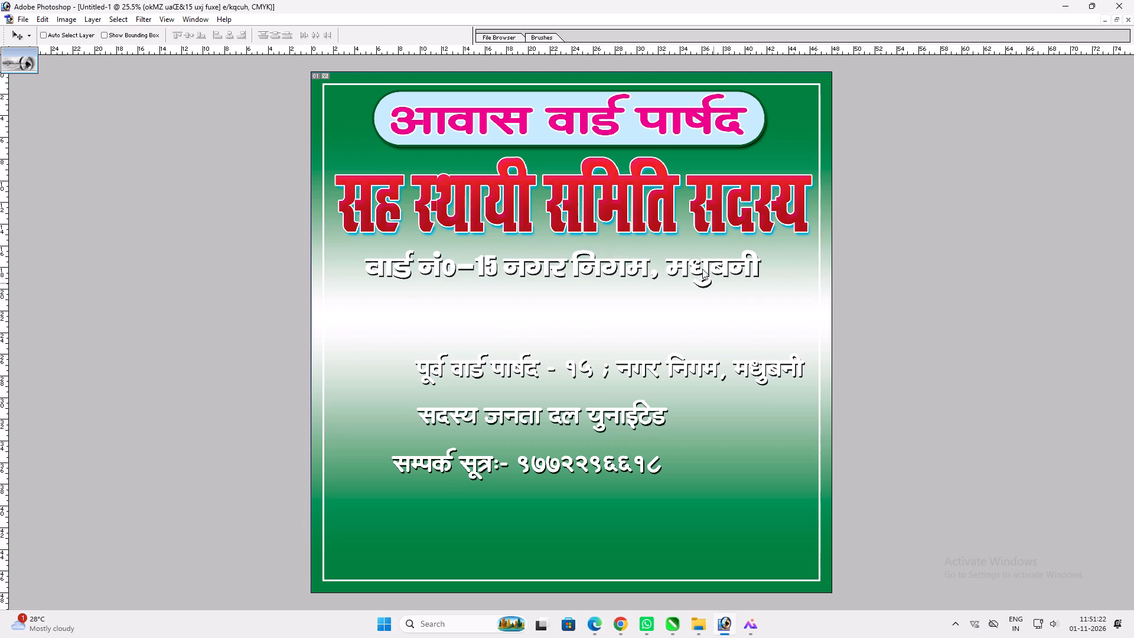
left_click(872, 418)
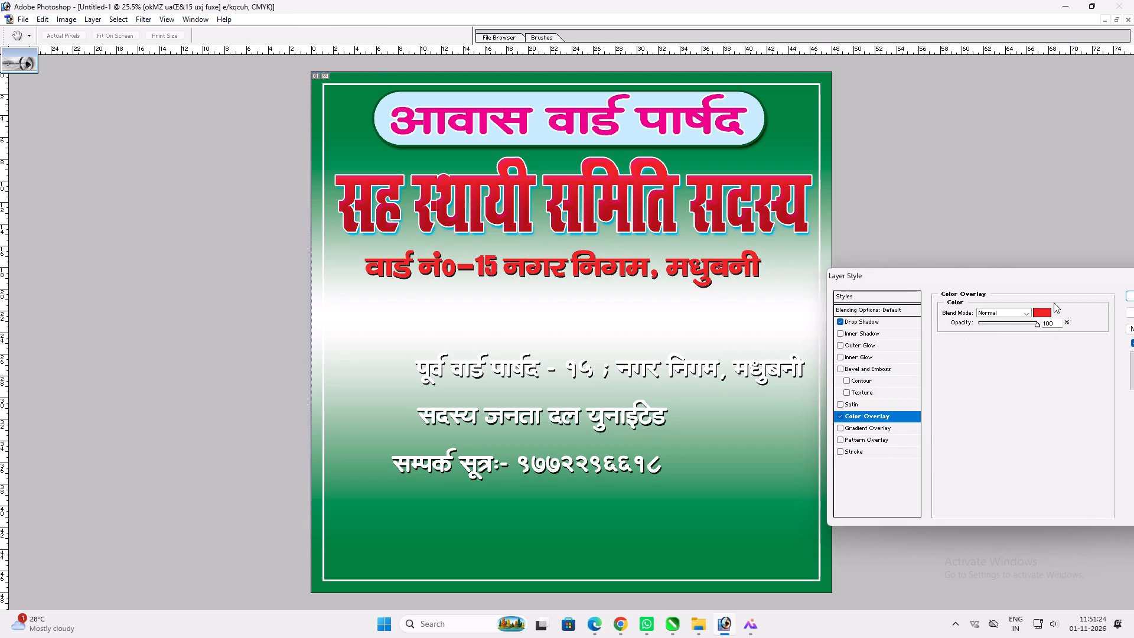
double_click(1046, 307)
key("Tab")
key("0")
key("Return")
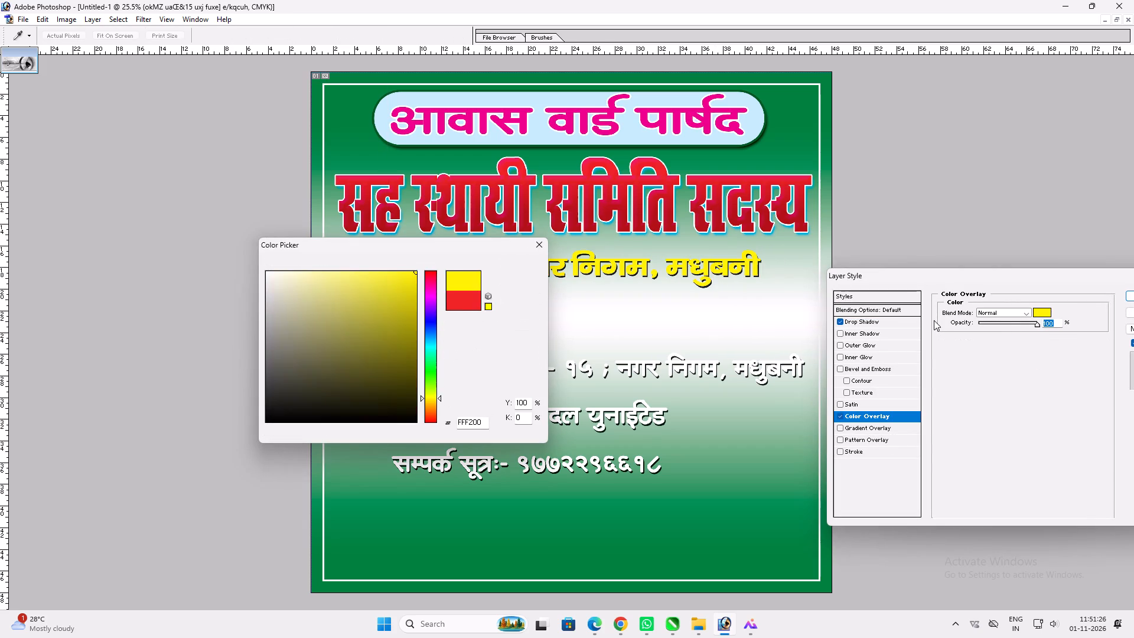
Add a black outside stroke of 8 px around the ward line's letters.
left_click(865, 448)
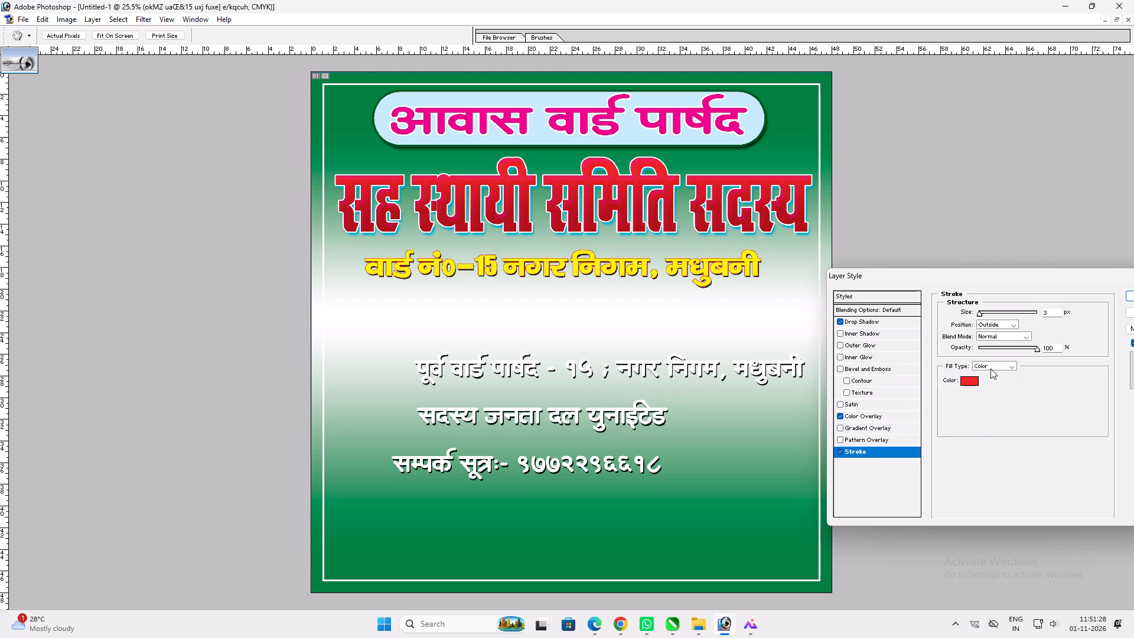
left_click(973, 382)
left_click_drag(305, 394, 470, 435)
key("Return")
scroll(876, 434, "up", 4)
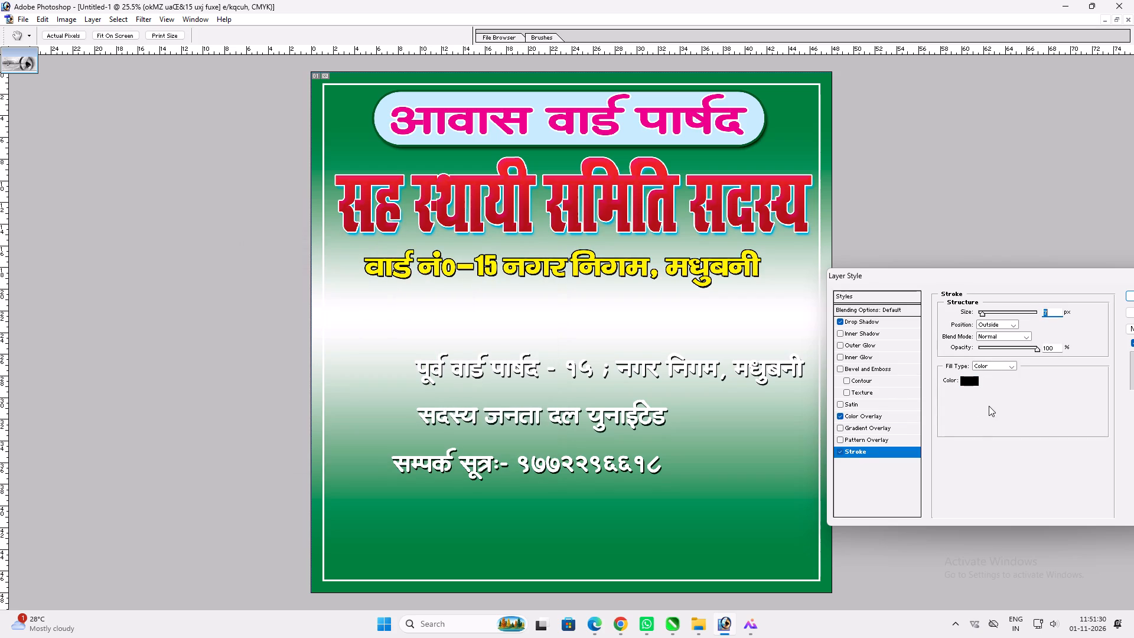
scroll(973, 405, "up", 1)
Recolour the ward line's overlay to blue, C 100, M 60, Y 0, K 0.
left_click(882, 417)
left_click(1048, 313)
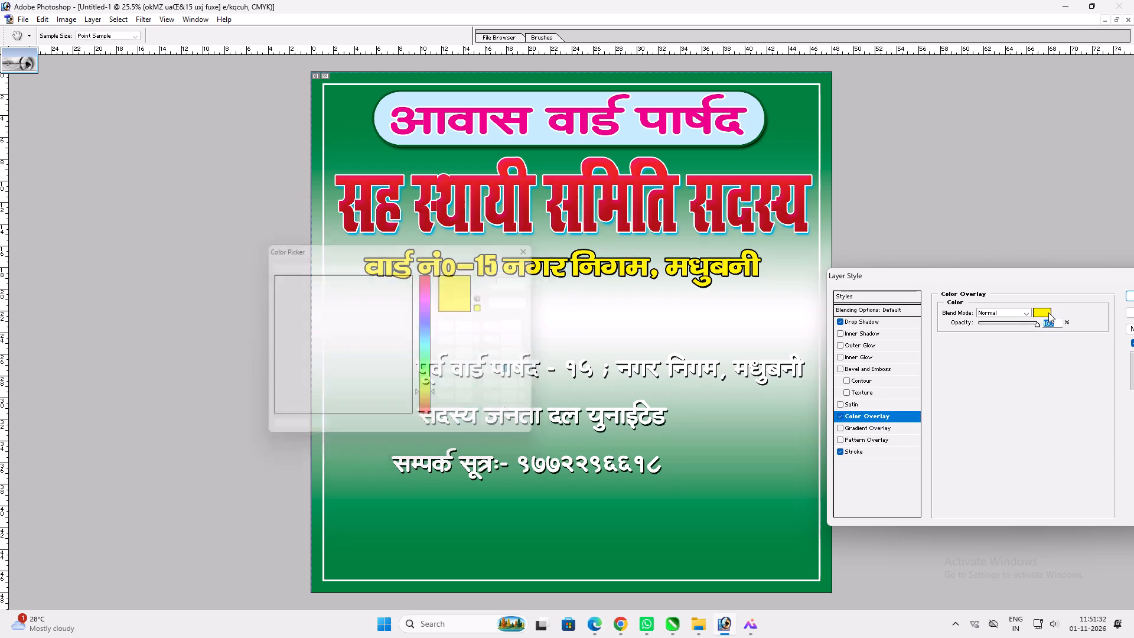
type("100")
key("Tab")
key("6")
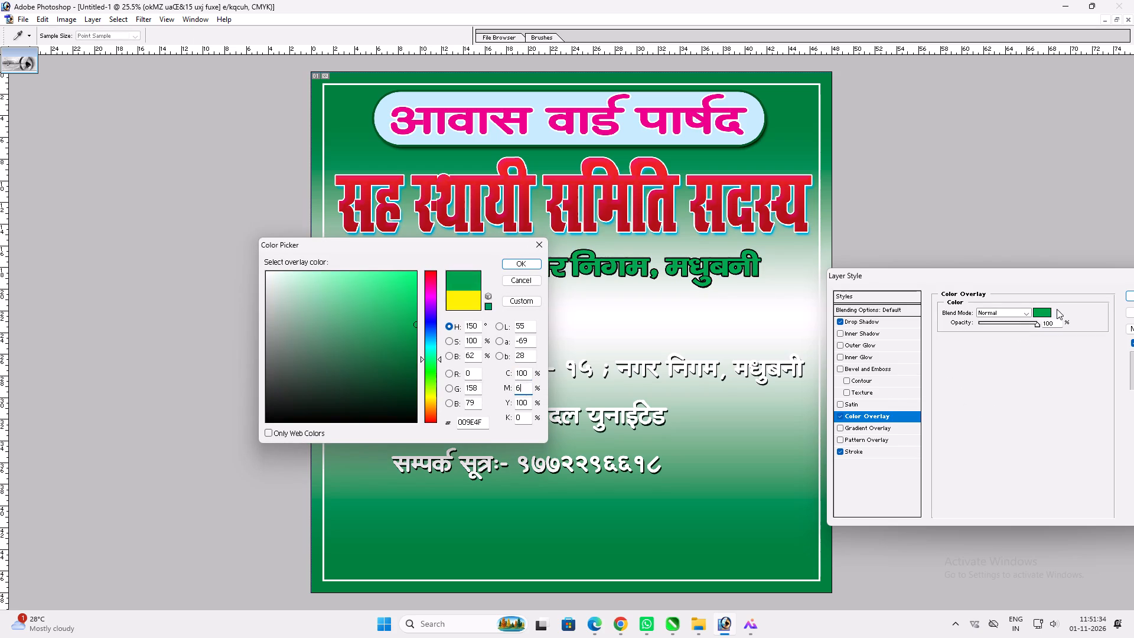
key("0")
key("Tab")
key("0")
key("Return")
Change the ward line's stroke colour to white and make the stroke slightly thicker.
left_click(874, 450)
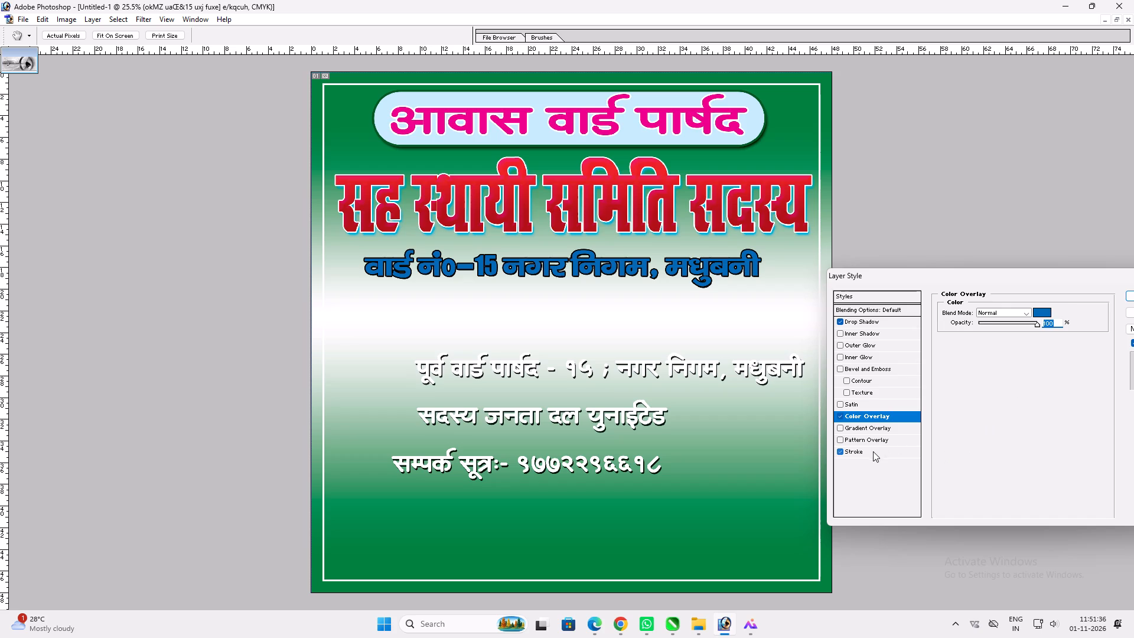
left_click(969, 379)
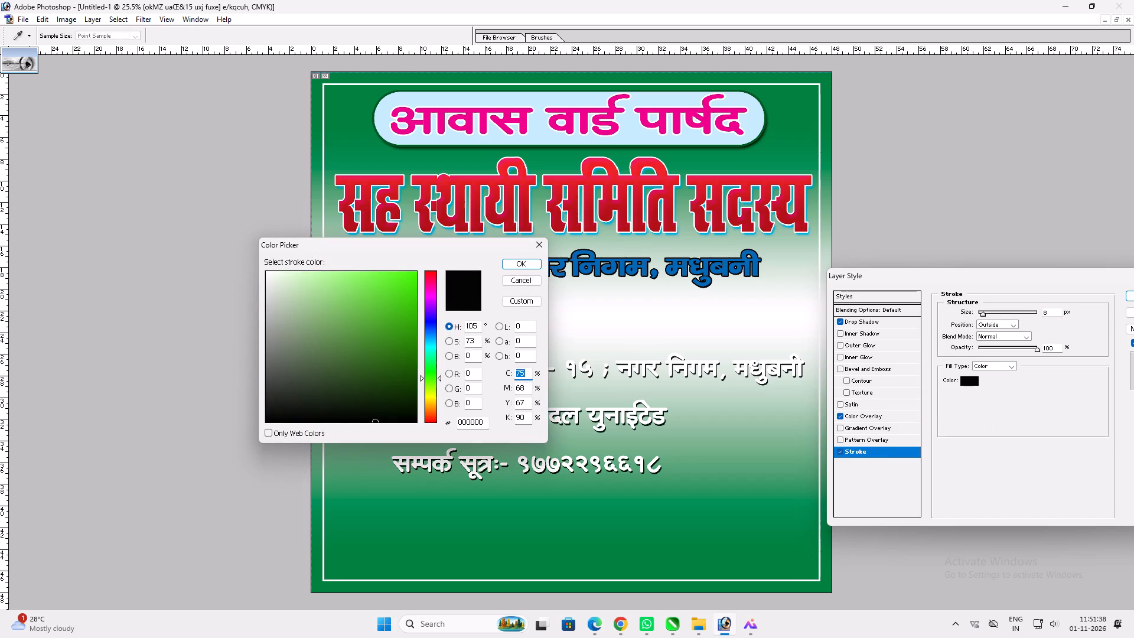
left_click_drag(343, 295, 152, 164)
key("Return")
scroll(768, 431, "up", 2)
scroll(993, 428, "up", 2)
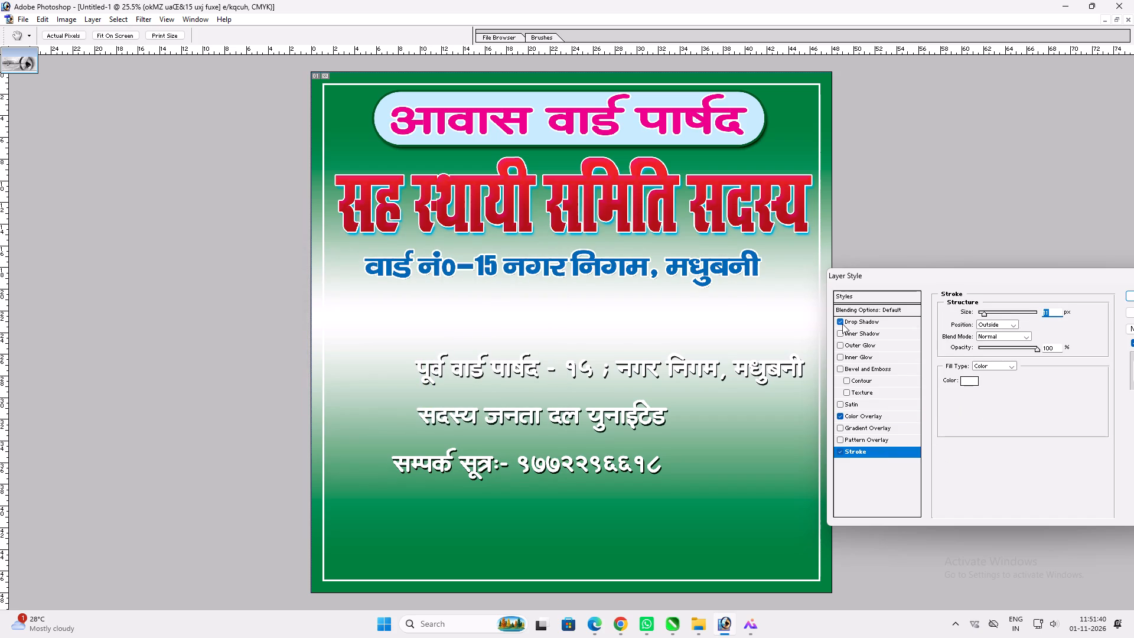
Remove the drop shadow from the ward line and apply the layer style.
left_click(840, 323)
key("Return")
key("Return")
Move the ward line slightly down, away from the red heading.
key("v")
left_click_drag(636, 295, 640, 312, "shift")
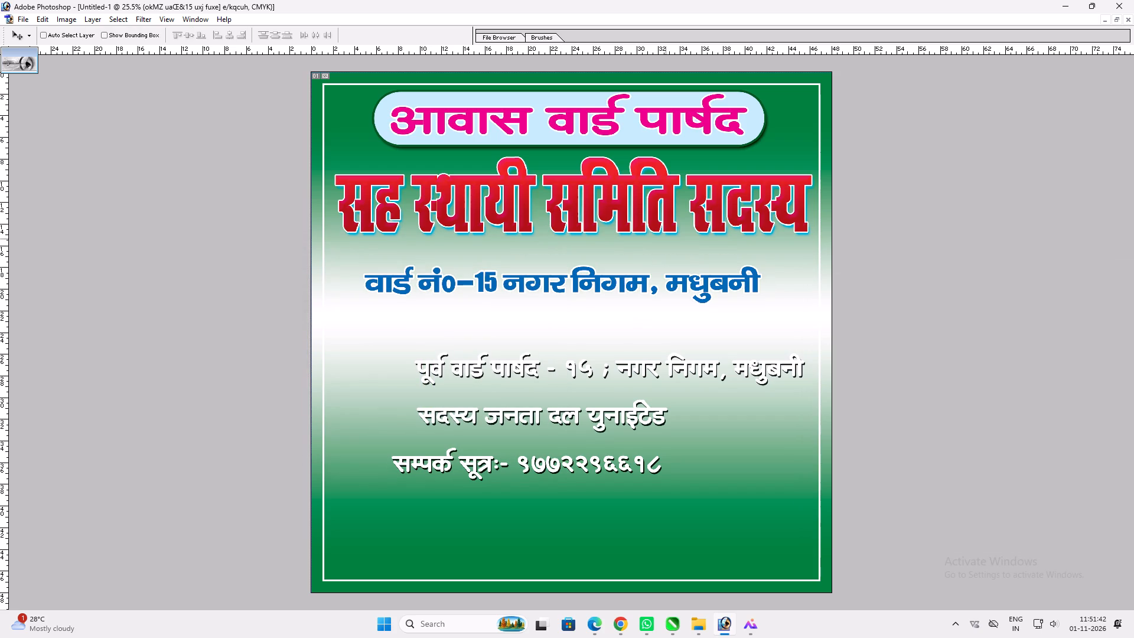
Stretch the red heading "सह स्थायी समिति सदस्य" taller, extending its lower edge towards the ward line.
left_click(652, 225, "ctrl")
key("ctrl+t")
left_click_drag(656, 240, 656, 258, "shift")
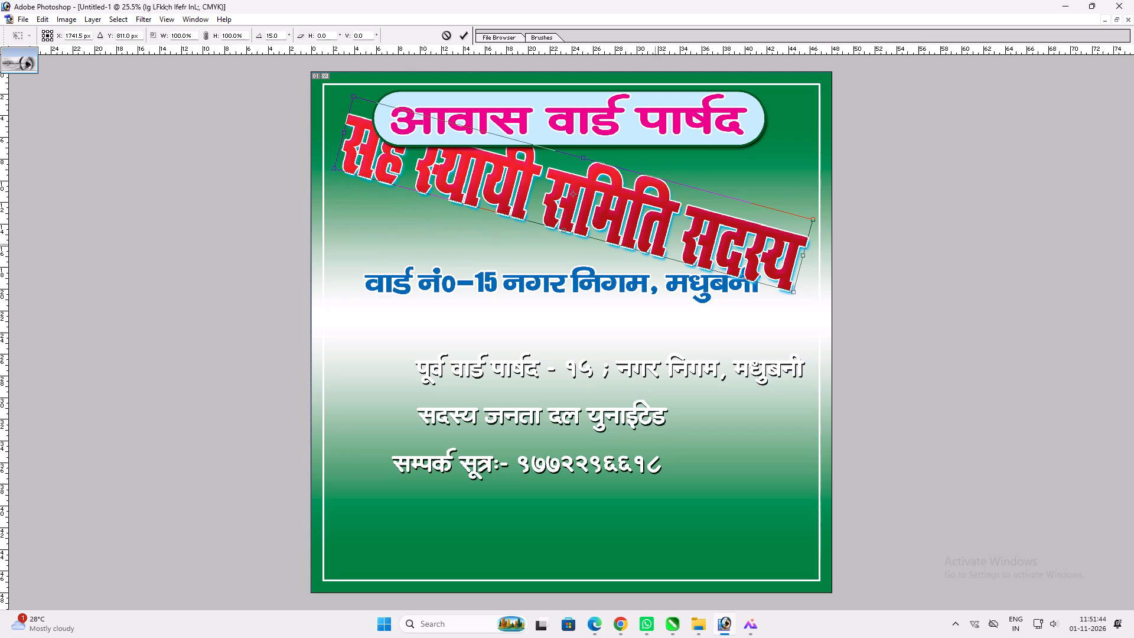
key("ctrl+z")
left_click_drag(648, 235, 644, 255, "shift")
key("shift+Return")
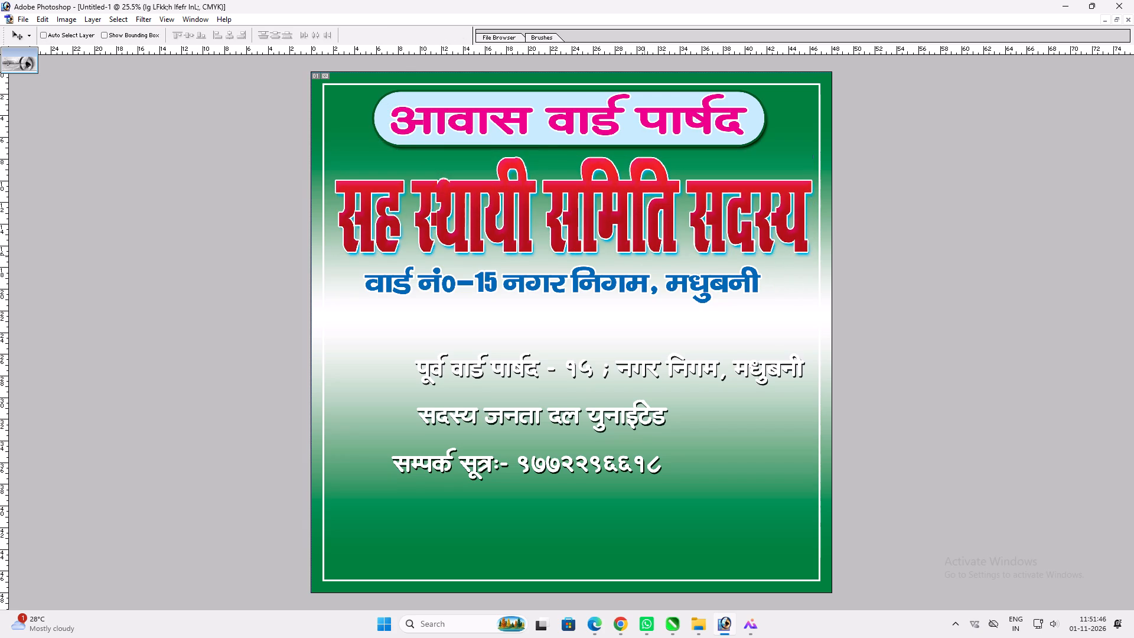
Nudge the blue ward line so it sits centred just beneath the taller red heading.
key("v")
left_click(631, 281, "ctrl")
left_click_drag(631, 281, 631, 287)
key("ctrl+t")
left_click(627, 275, "shift")
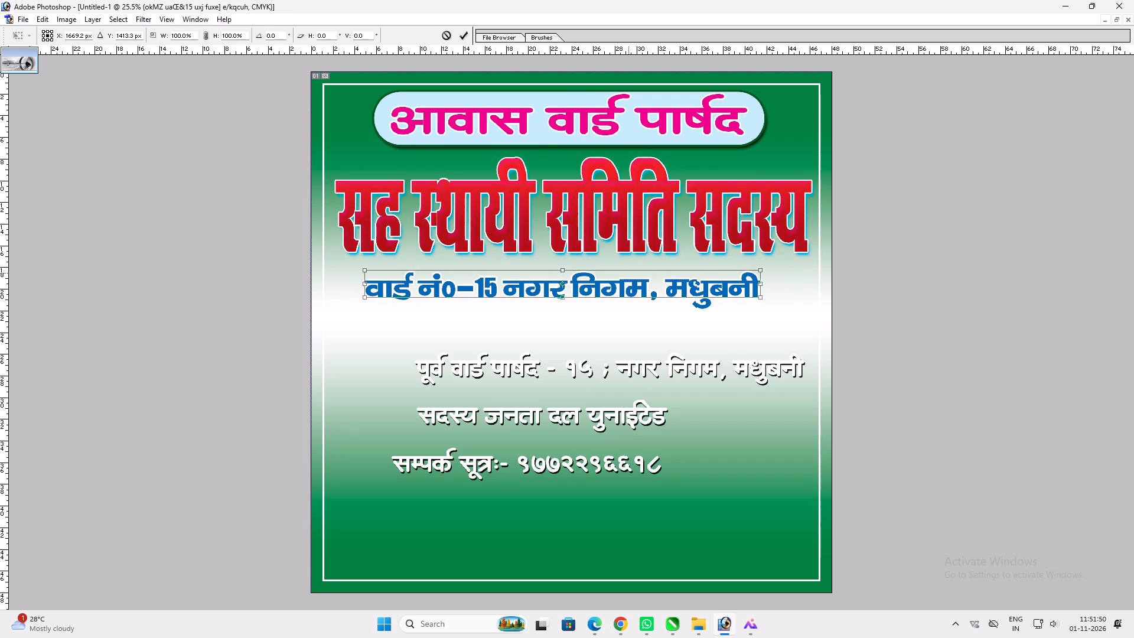
key("shift+Return")
key("v")
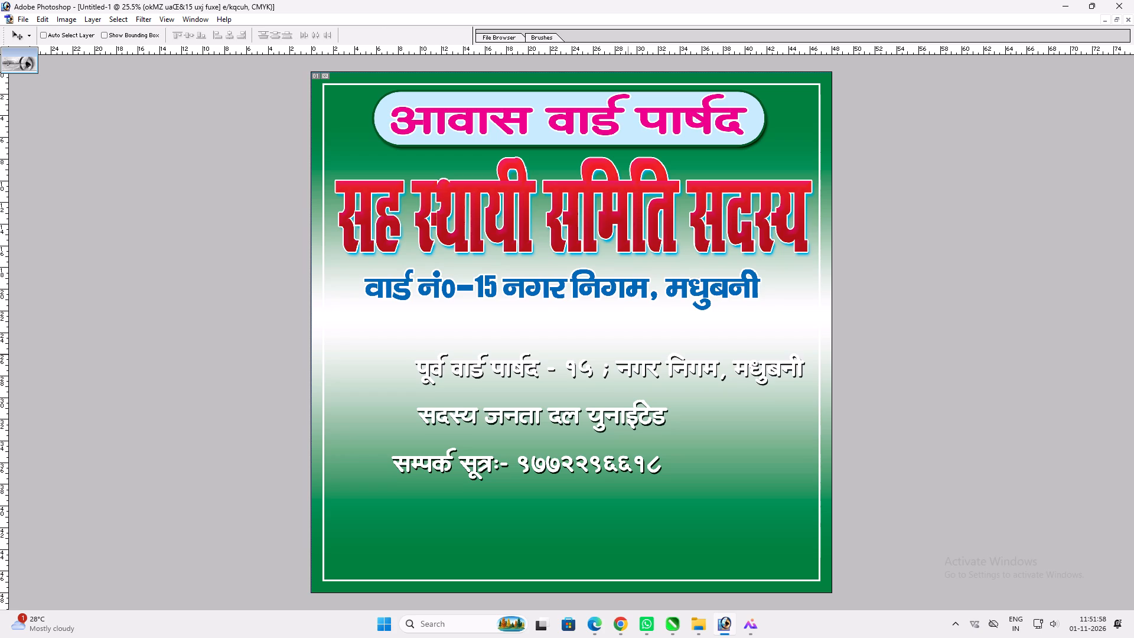
left_click(642, 286, "ctrl")
left_click_drag(642, 286, 648, 284)
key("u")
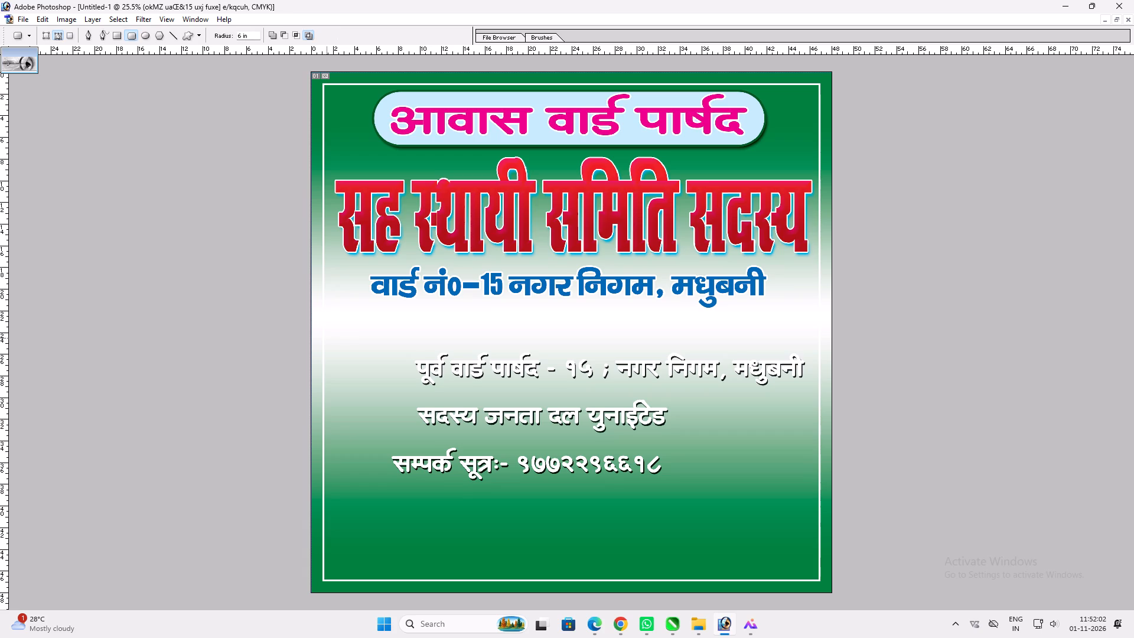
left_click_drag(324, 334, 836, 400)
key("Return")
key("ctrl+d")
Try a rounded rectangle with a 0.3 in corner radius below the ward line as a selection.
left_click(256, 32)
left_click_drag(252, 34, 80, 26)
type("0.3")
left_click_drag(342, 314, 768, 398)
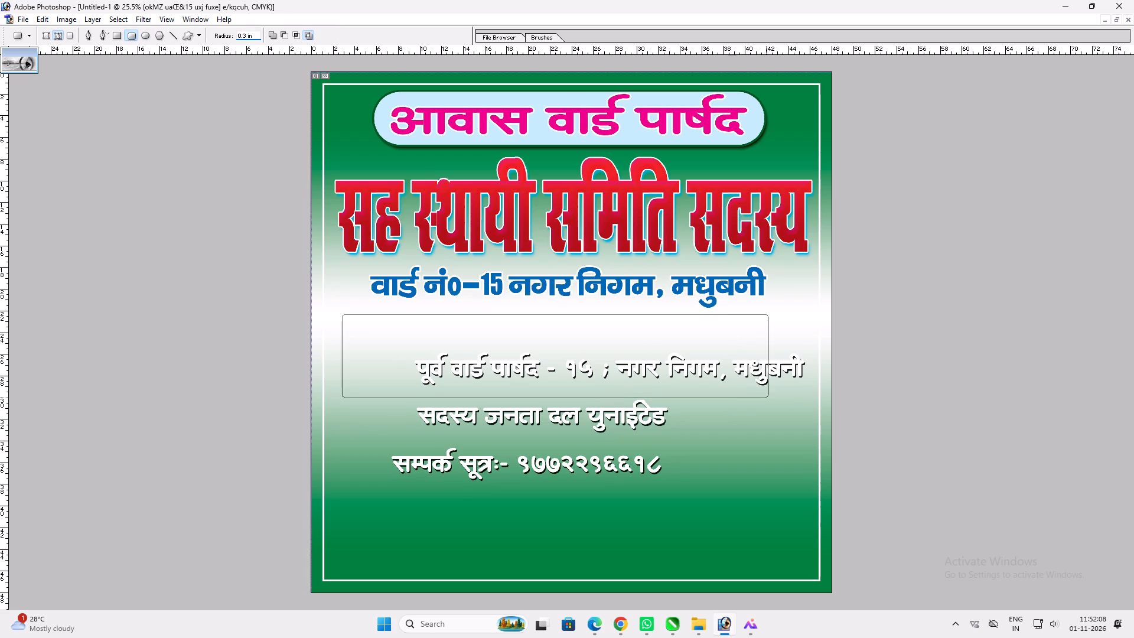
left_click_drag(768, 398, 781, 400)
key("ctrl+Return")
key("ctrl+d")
Set the rounded rectangle radius to 0.6 in, try a selection below the ward line, and target the Background layer.
left_click_drag(254, 38, 112, 45)
type("0.6")
left_click_drag(341, 311, 653, 386)
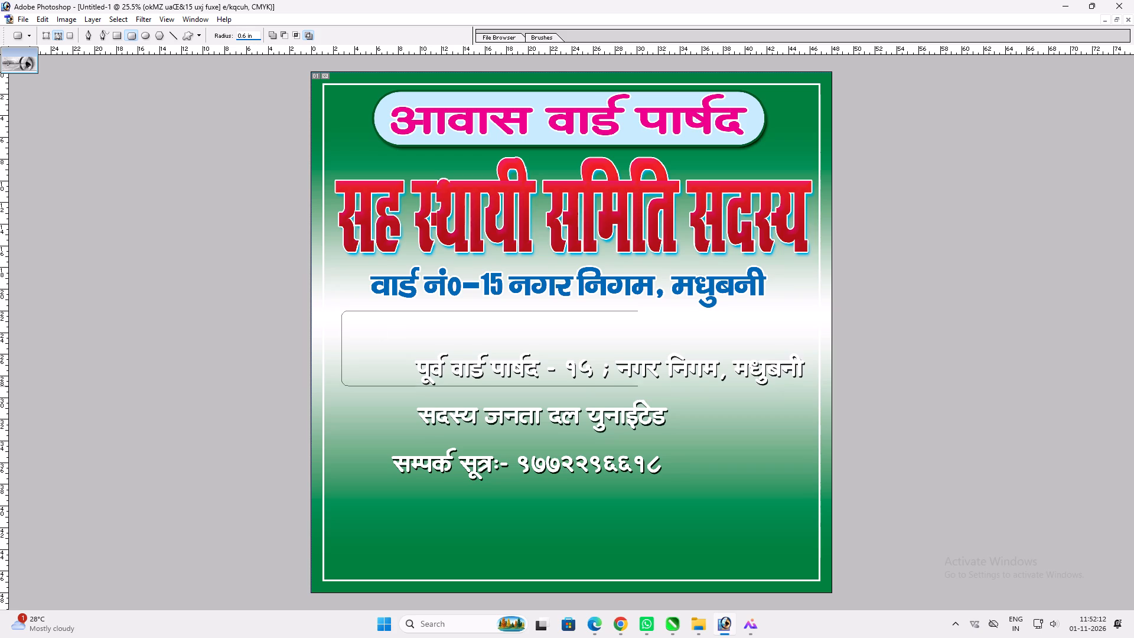
left_click_drag(653, 386, 809, 400)
key("ctrl+Return")
key("v")
right_click(457, 522)
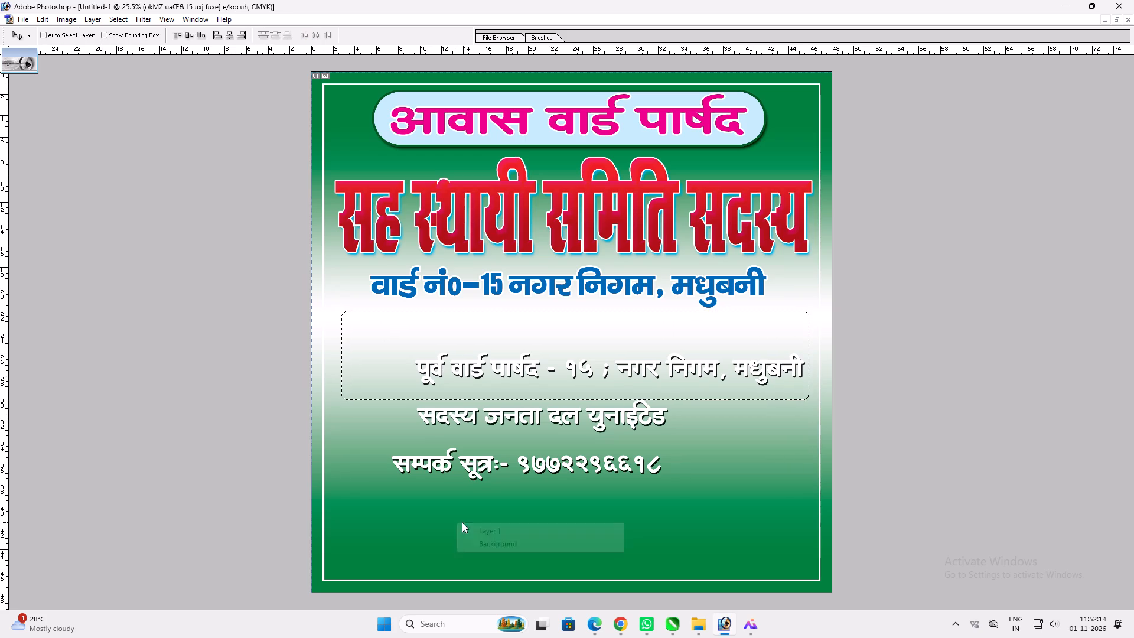
left_click(500, 539)
key("ctrl+d")
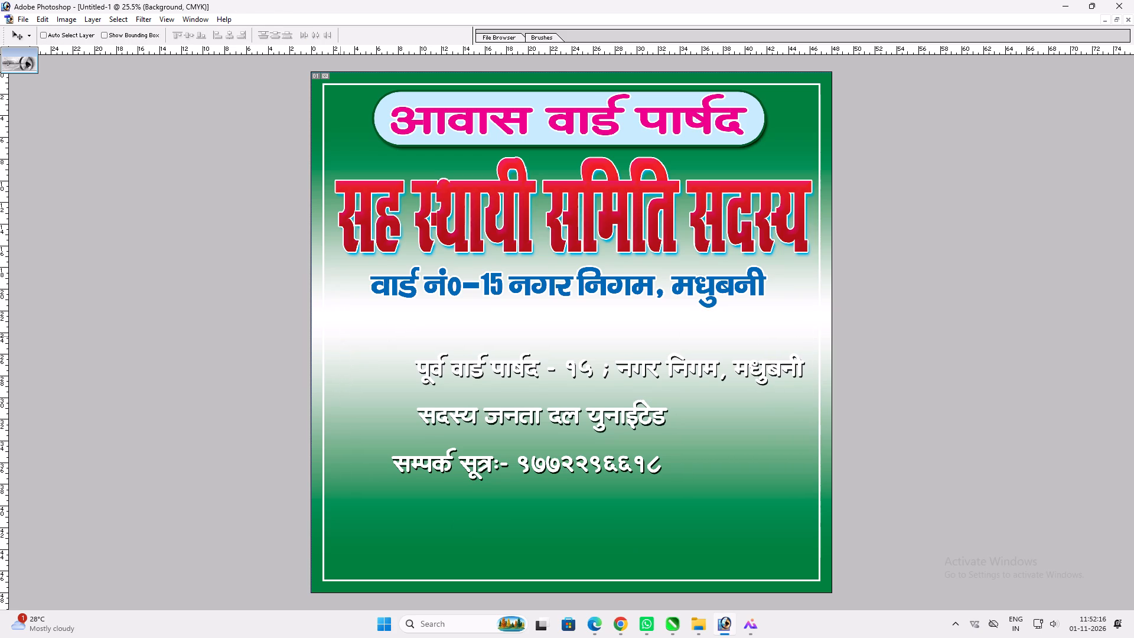
Select a large rounded rectangle below the ward line, copy that Background area to a new layer, and bring it to the front.
key("u")
left_click_drag(335, 327, 806, 456)
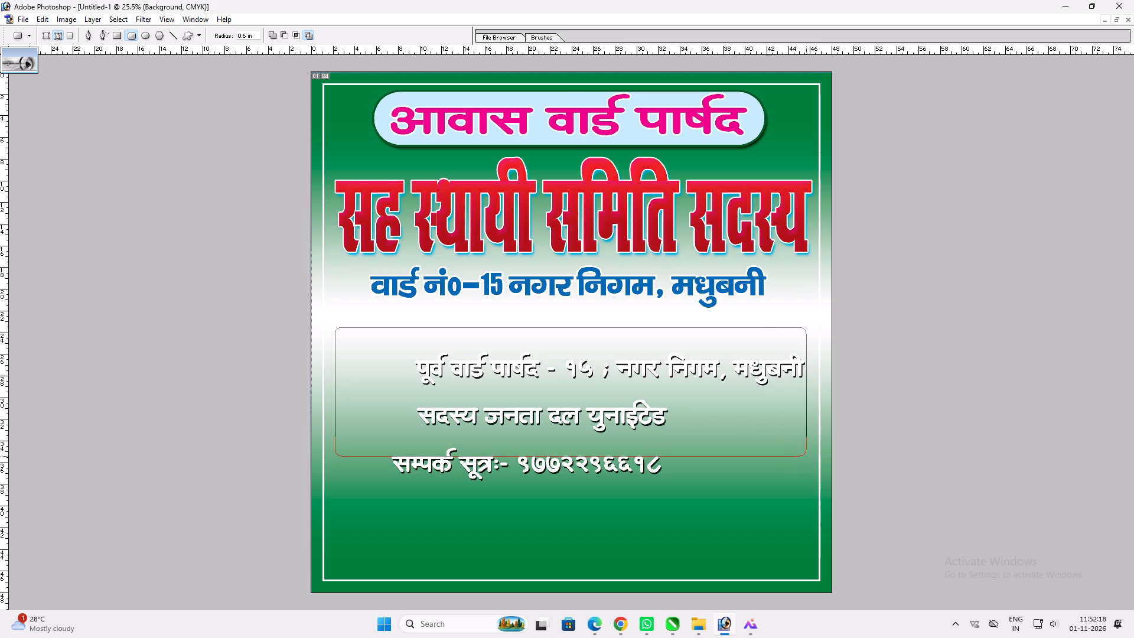
left_click_drag(806, 456, 811, 457)
key("ctrl+Return")
key("v")
right_click(584, 492)
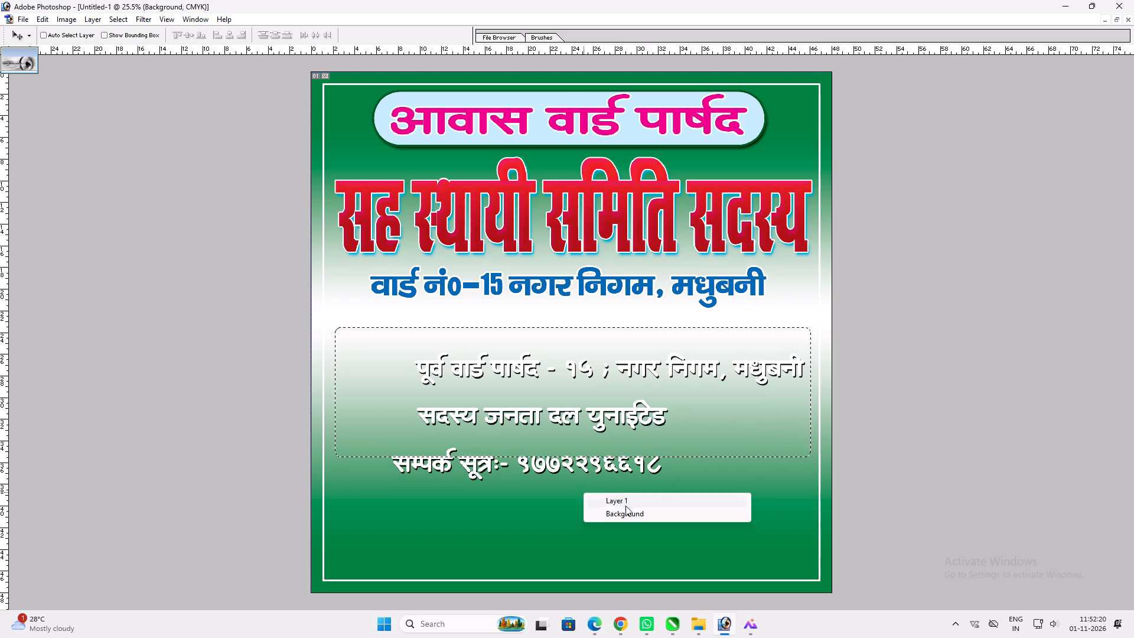
left_click(632, 513)
key("ctrl+c")
key("ctrl+v")
key("ctrl+shift+bracketright")
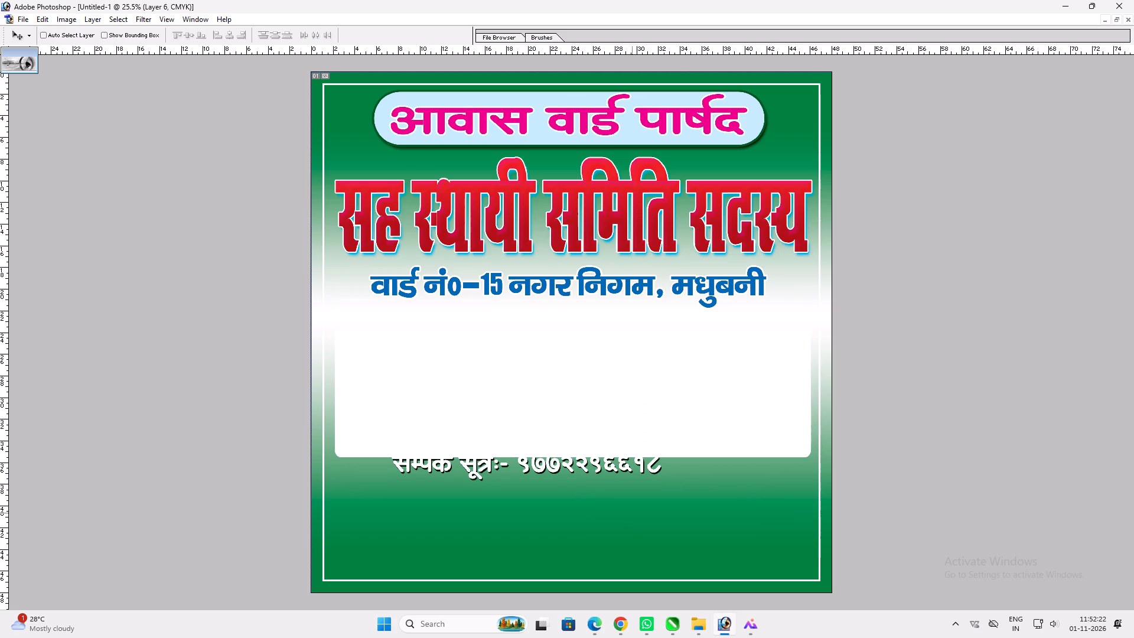
Add a yellow colour overlay to the new rounded box.
key("alt+l")
key("alt+y")
key("n")
left_click(863, 414)
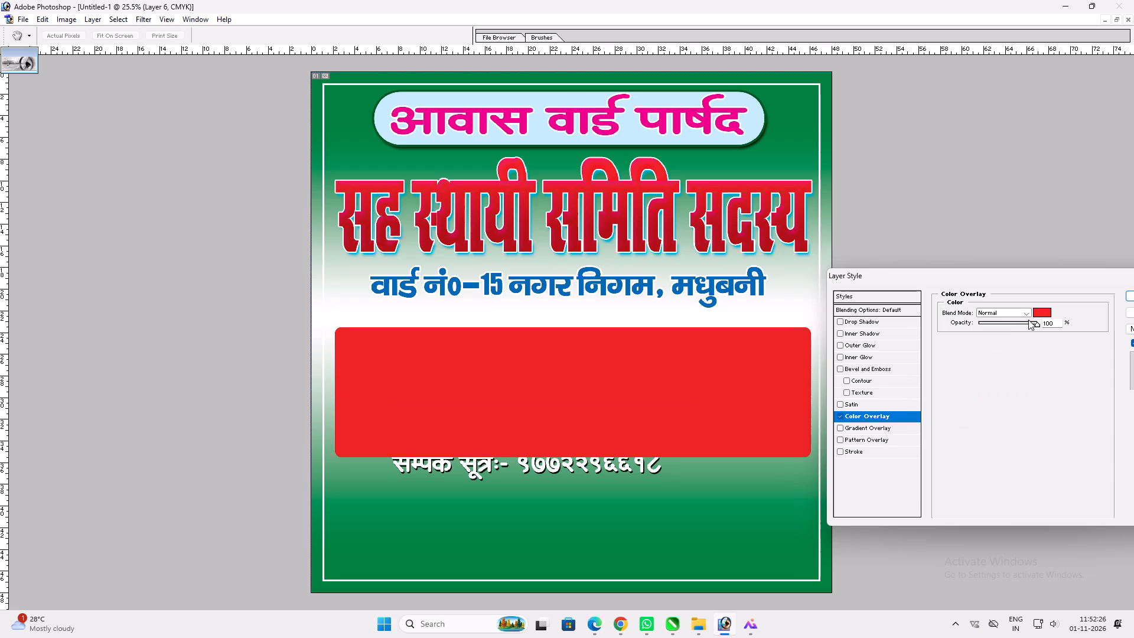
left_click(1044, 305)
left_click(1042, 308)
key("Tab")
key("0")
key("Return")
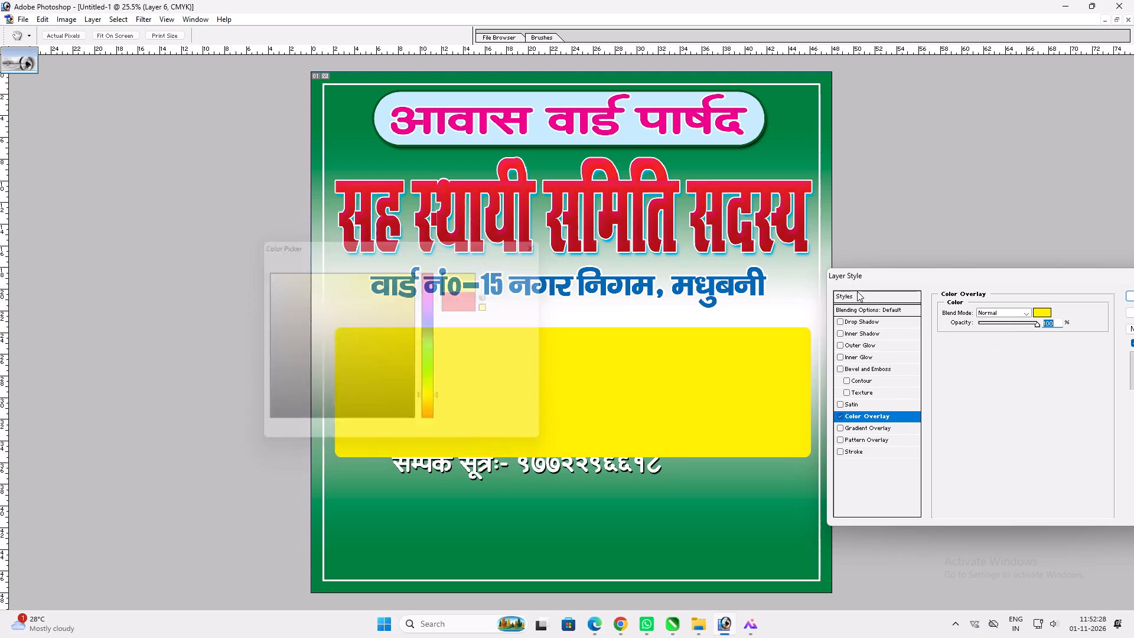
left_click(859, 450)
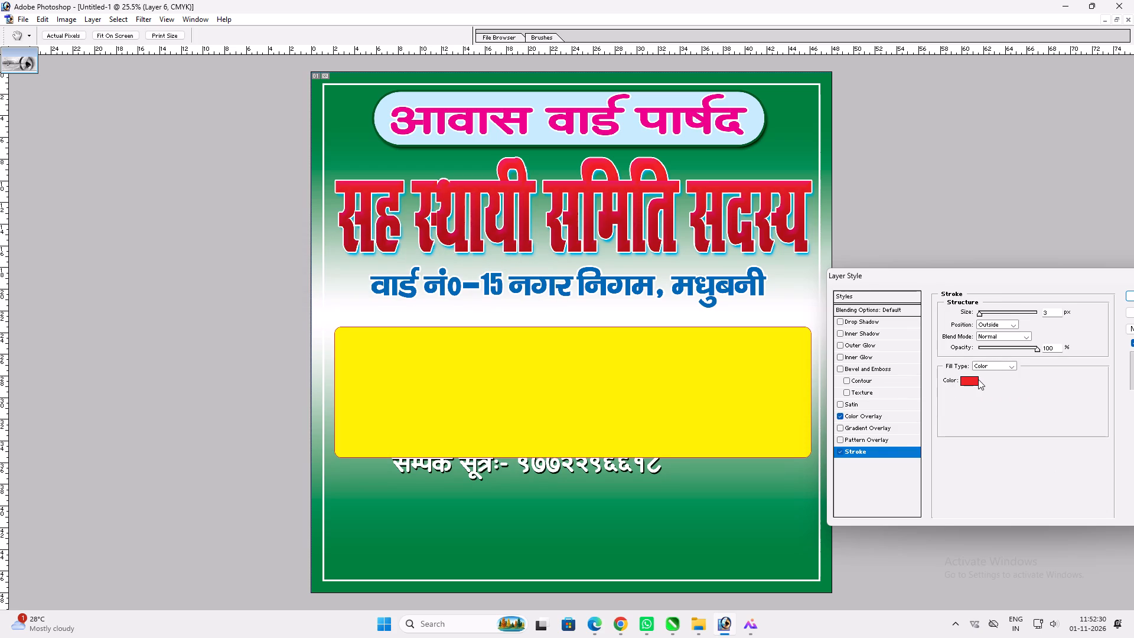
left_click(977, 379)
key("Return")
left_click(966, 377)
left_click(796, 512)
key("Return")
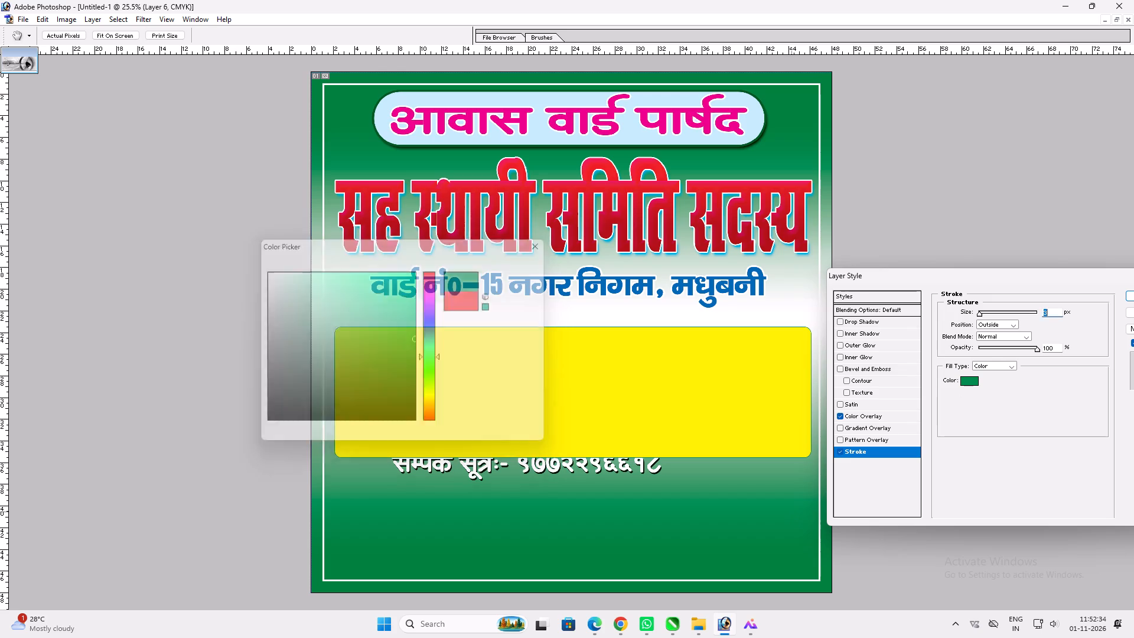
scroll(938, 477, "up", 13)
left_click(976, 381)
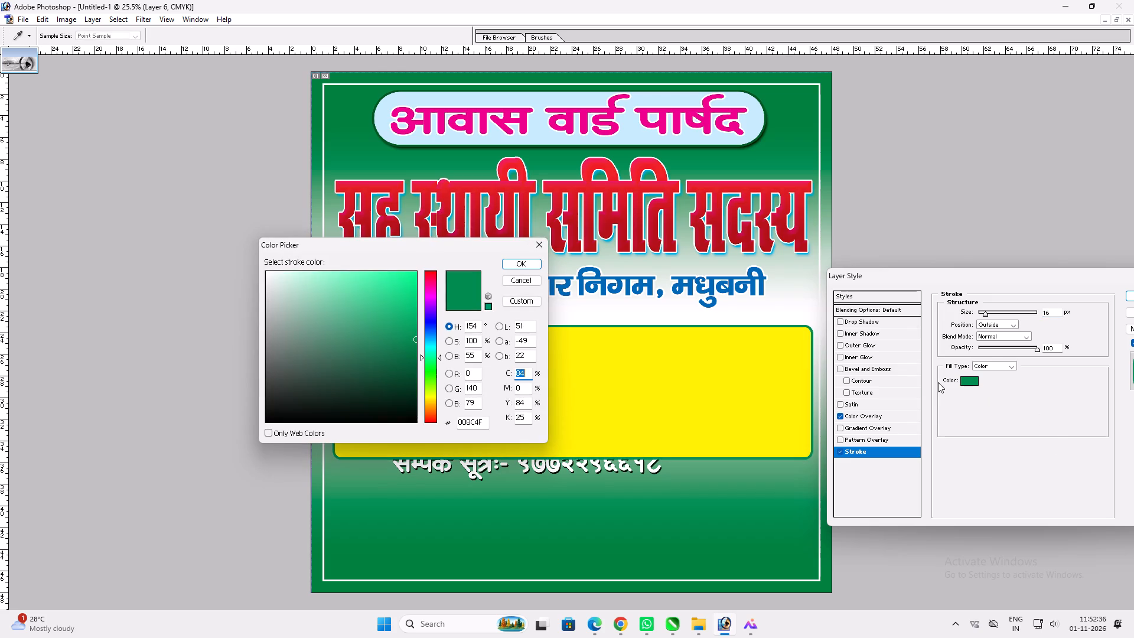
key("Tab")
key("Tab")
key("Tab")
type("90")
key("Return")
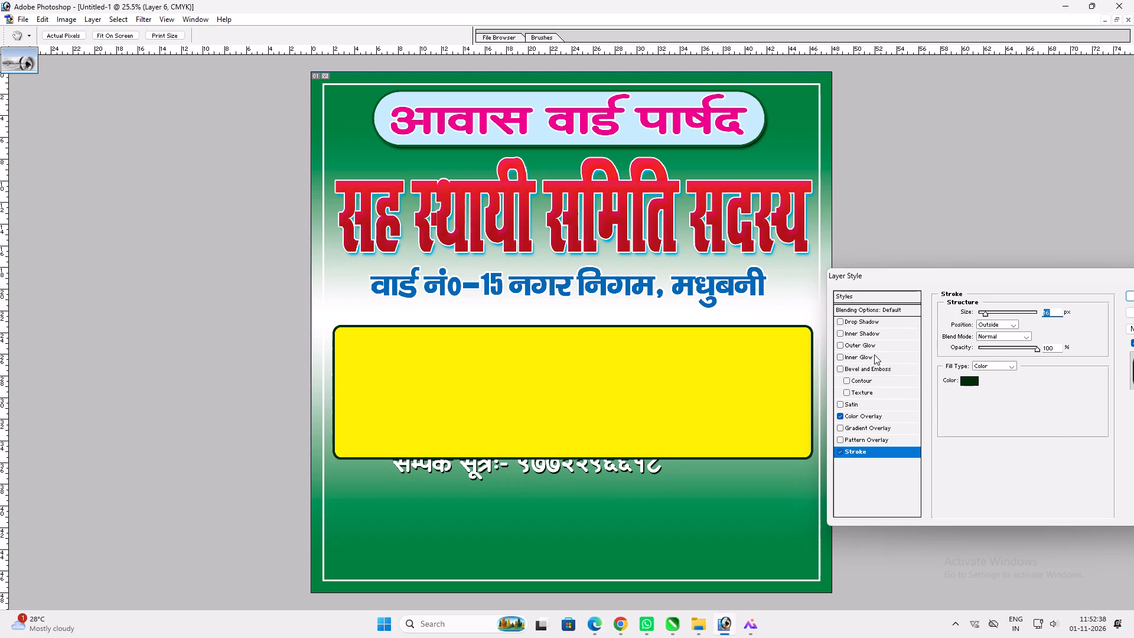
Give the yellow box a drop shadow with 100% opacity, 5 px distance, increased spread and 38 px size.
left_click(870, 324)
left_click_drag(1018, 323, 1048, 321)
left_click_drag(983, 382, 990, 382)
left_click(988, 373)
left_click(990, 364)
left_click(994, 384)
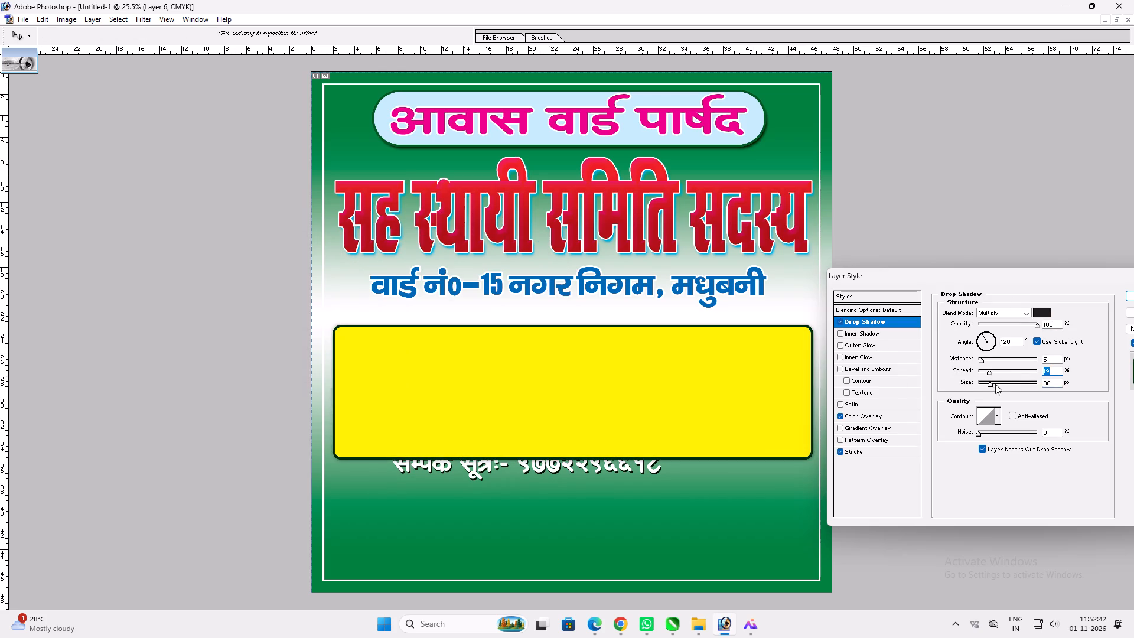
key("Return")
key("Return")
Centre the yellow box horizontally on the canvas.
key("ctrl+a")
key("alt+l")
key("alt+i")
key("alt+h")
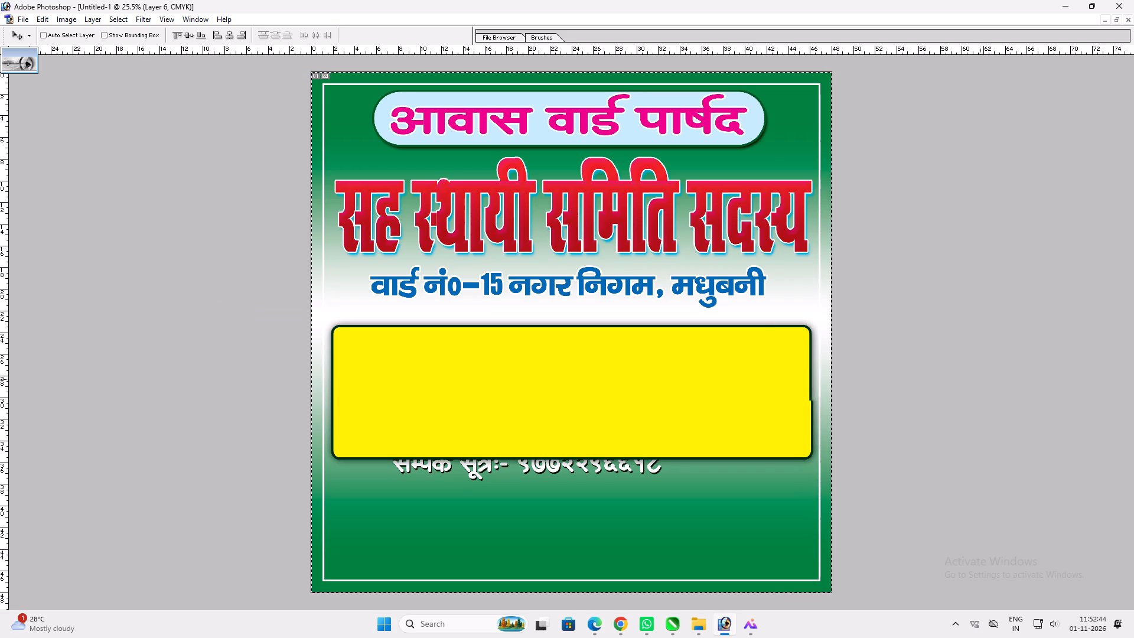
key("ctrl+d")
Scale the yellow box to about 97% and extend its top edge slightly upward.
key("ctrl+t")
left_click_drag(815, 460, 808, 457, "alt+shift")
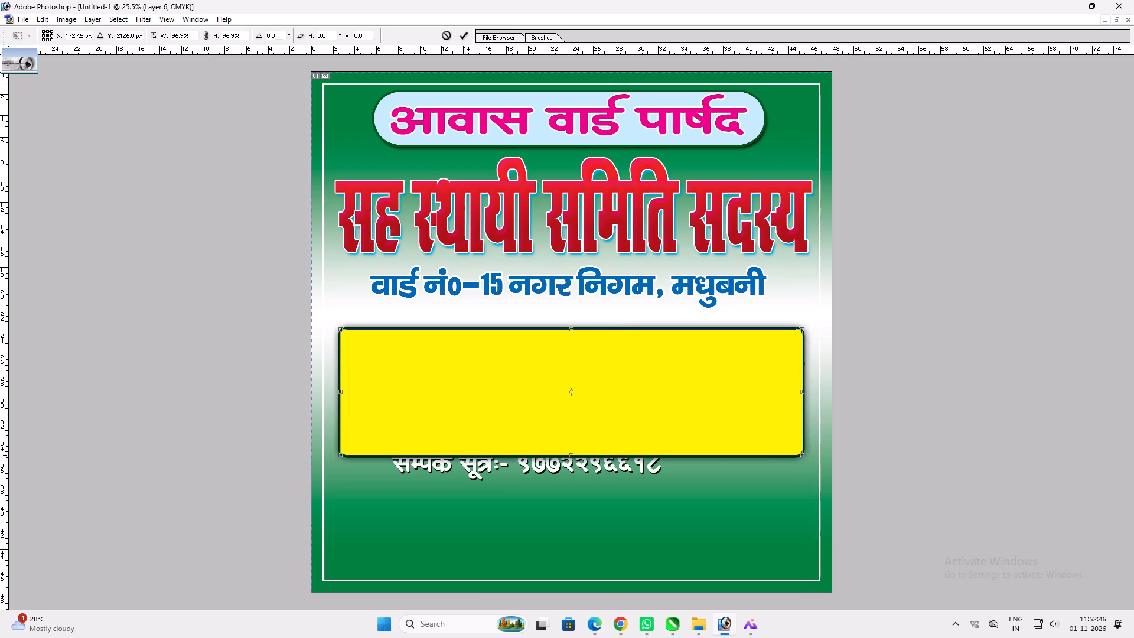
key("Return")
key("v")
key("ctrl+t")
left_click_drag(682, 326, 687, 323, "shift")
key("shift+Return")
key("v")
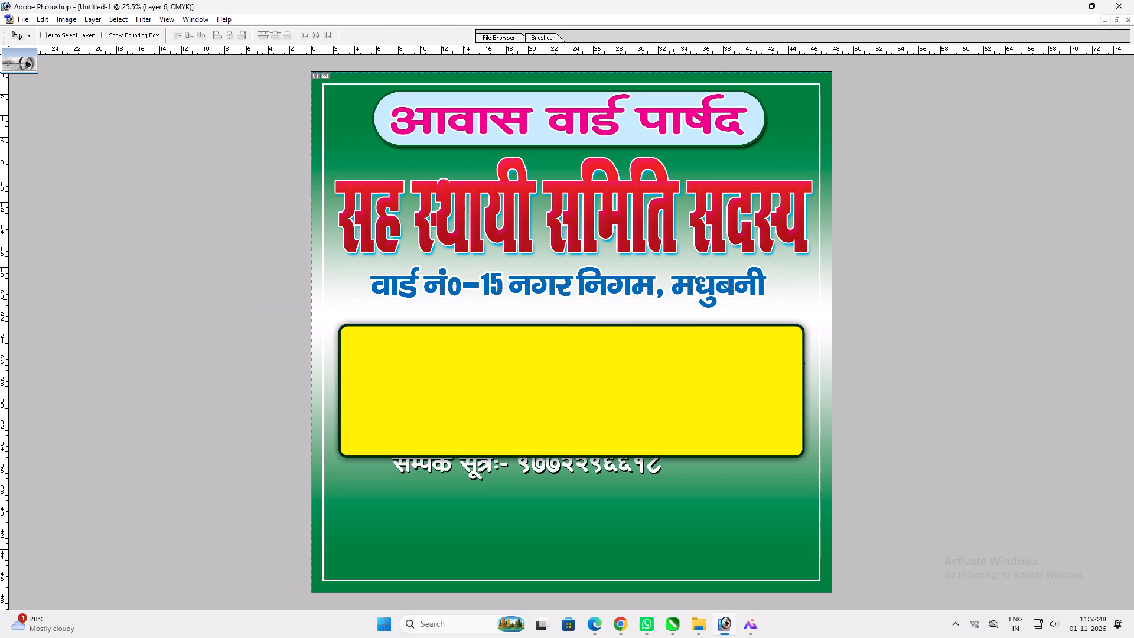
Stretch the blue ward line vertically to about 102% of its height.
left_click(687, 285, "ctrl")
key("ctrl+t")
left_click(690, 297, "shift")
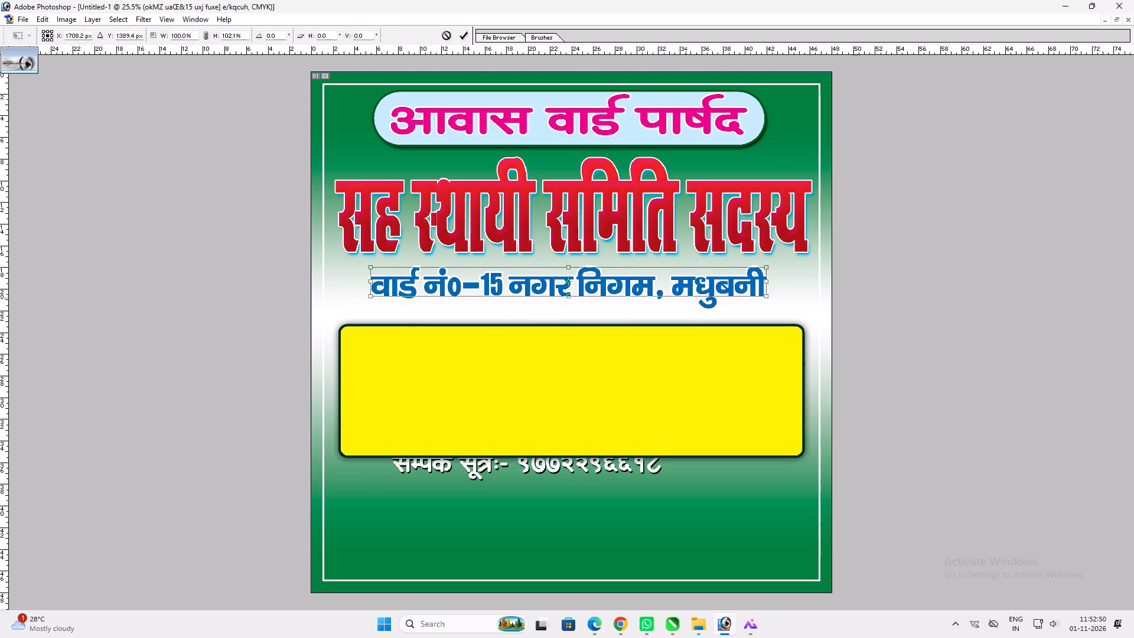
key("shift+Return")
Bring the hidden पूर्व वार्ड पार्षद text line to the front and position it inside the yellow box.
key("t")
left_click(572, 359)
key("Return")
key("ctrl+shift+bracketright")
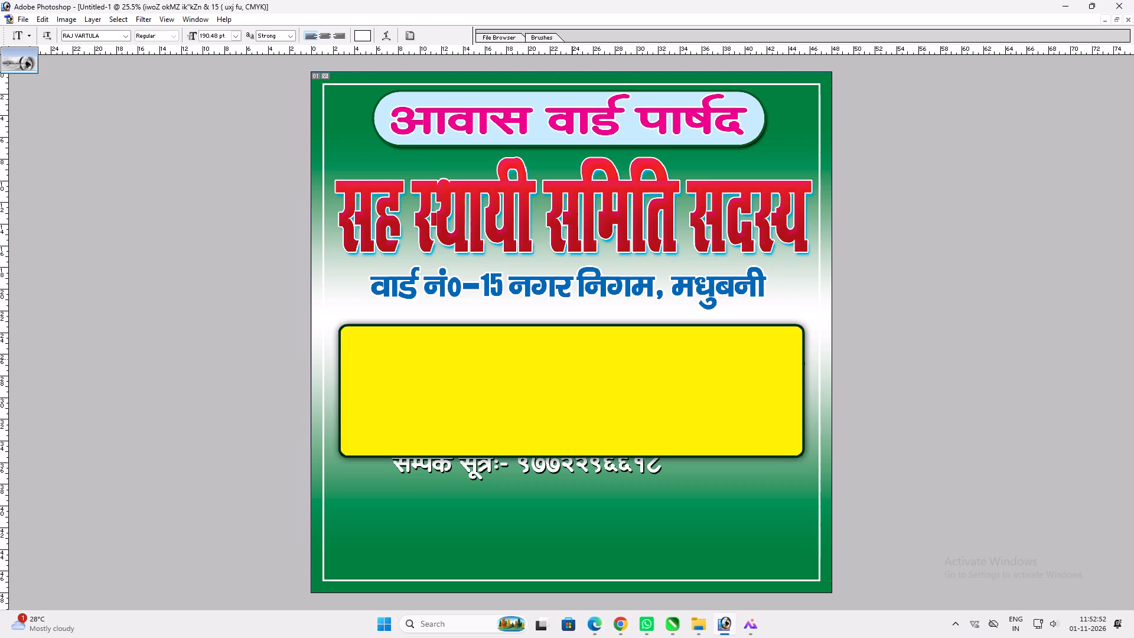
key("v")
key("v")
left_click_drag(577, 369, 537, 366)
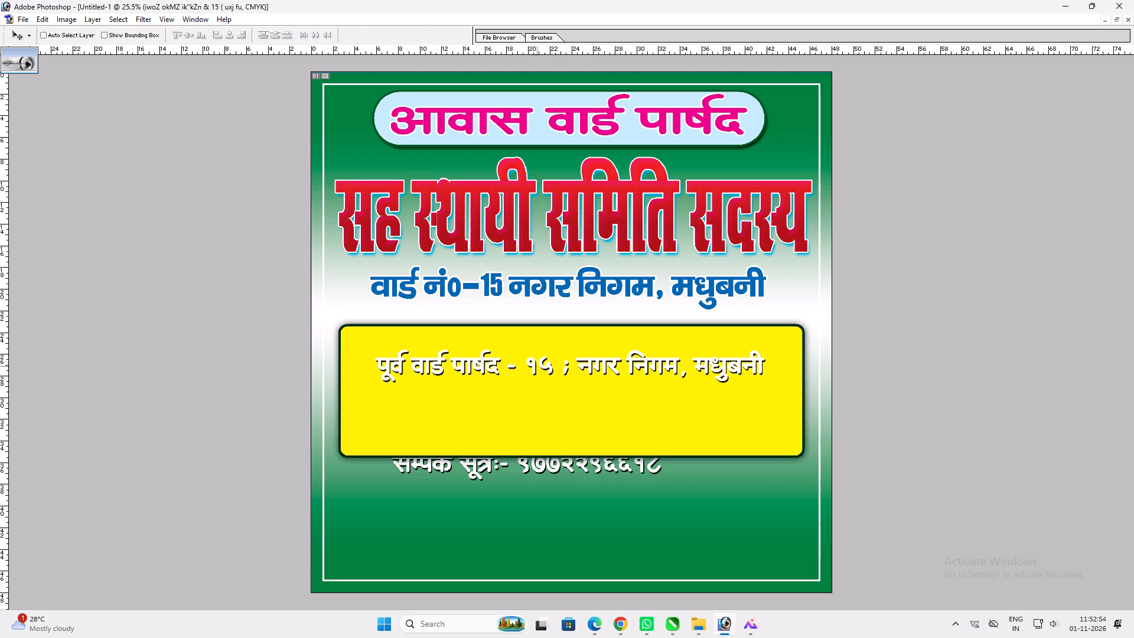
Change the font of the पूर्व वार्ड पार्षद line to RAJ 04.
key("t")
left_click(568, 369)
key("ctrl+a")
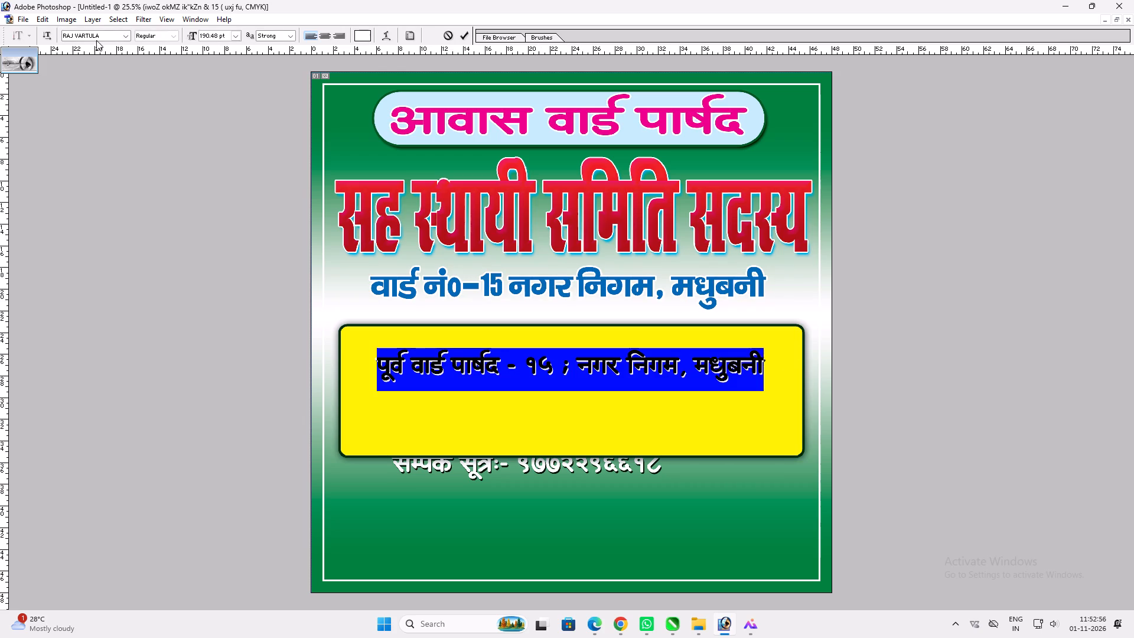
left_click(93, 33)
type("ra")
key("Down")
key("Down")
key("Down")
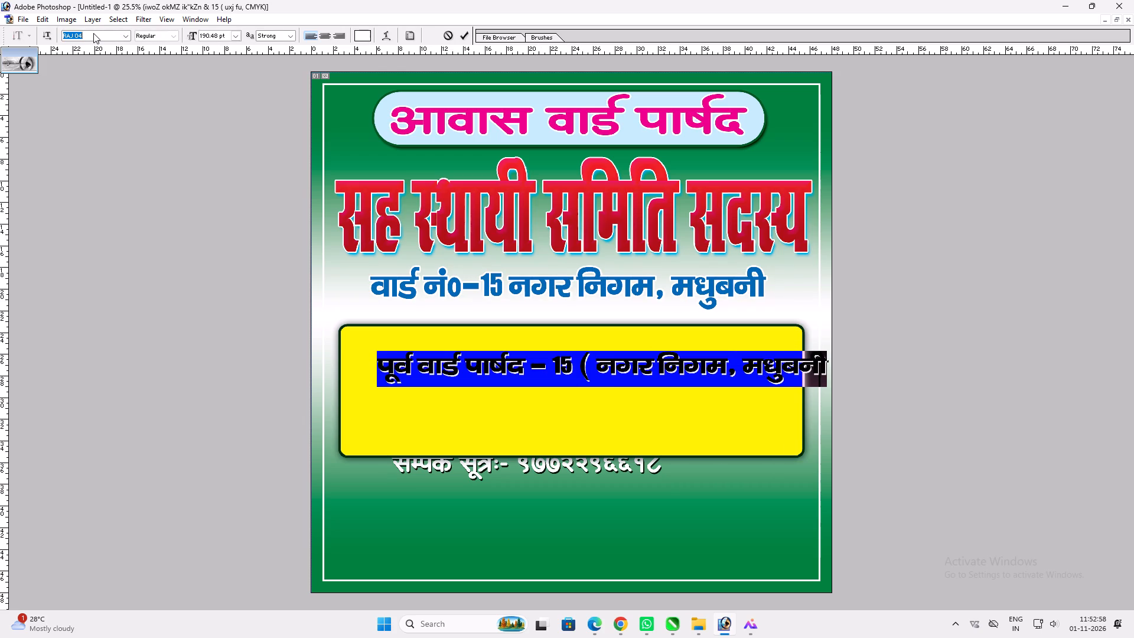
Break the line before the opening bracket, centre-align the two lines and move them back into the yellow box.
left_click(581, 379)
key("Return")
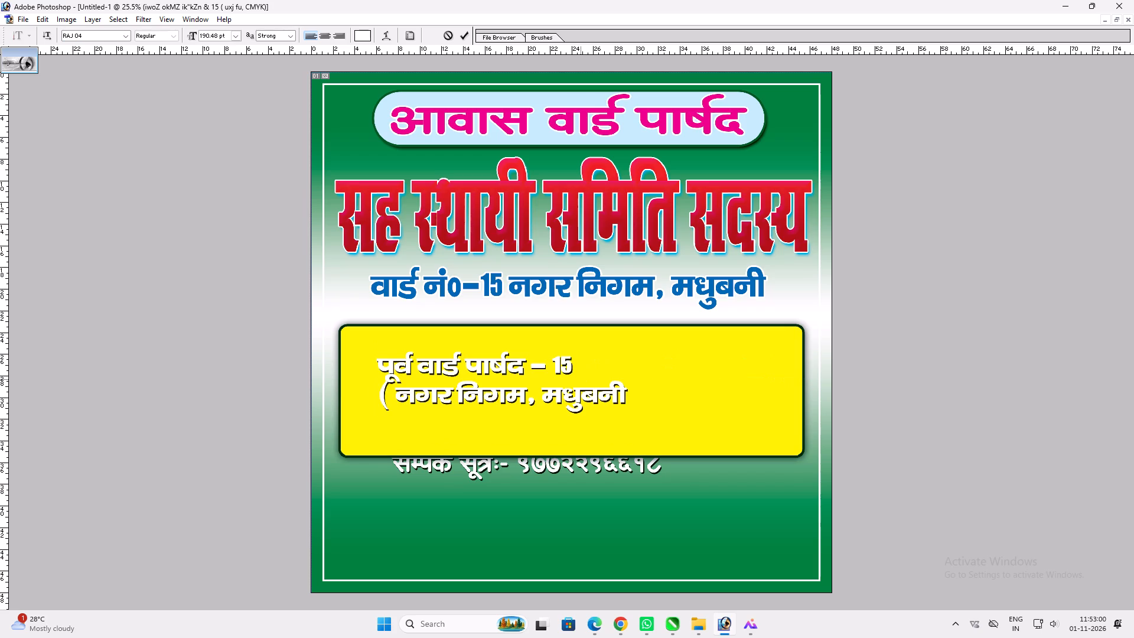
left_click(322, 40)
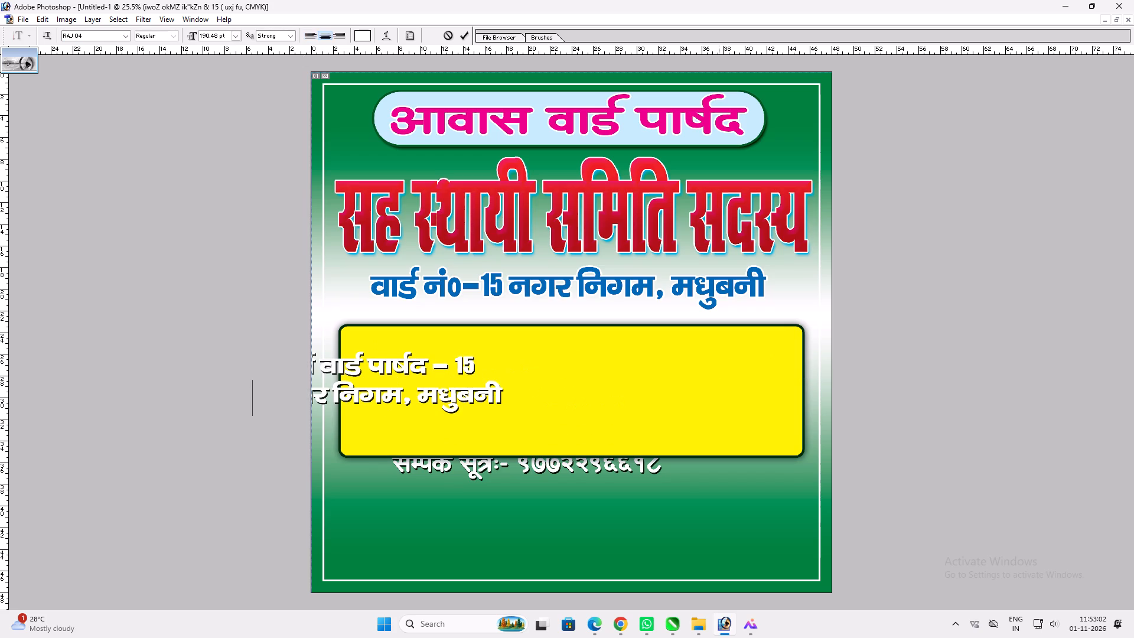
left_click_drag(715, 370, 818, 349)
key("Return")
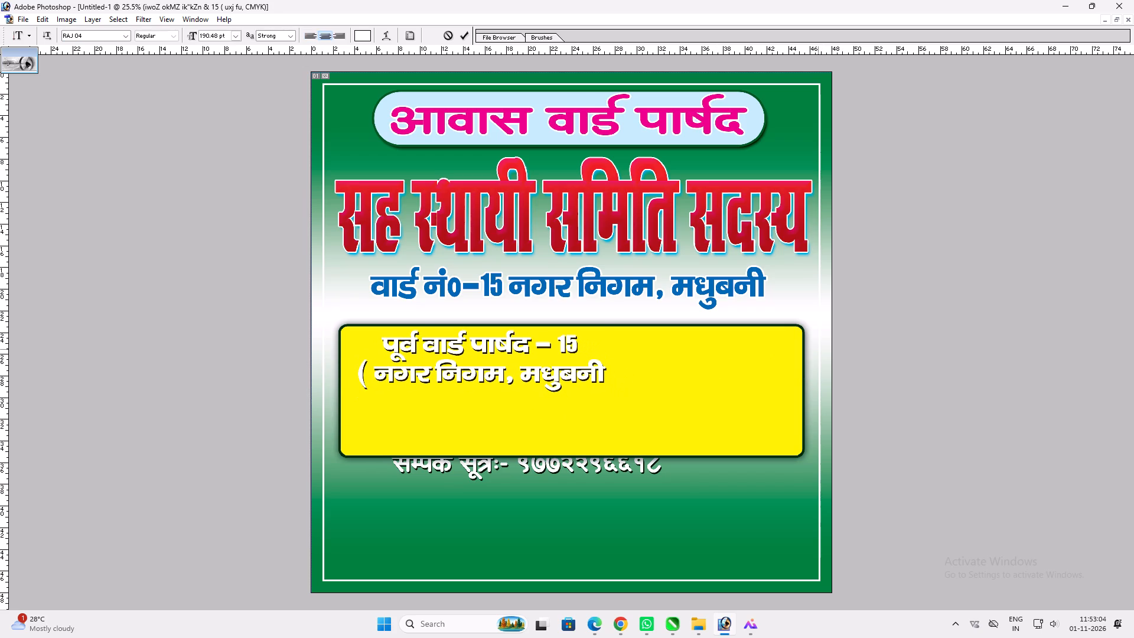
Scale the two-line text in the yellow box to about 174% so it spans the box's width.
key("ctrl+t")
left_click_drag(607, 385, 789, 434, "shift")
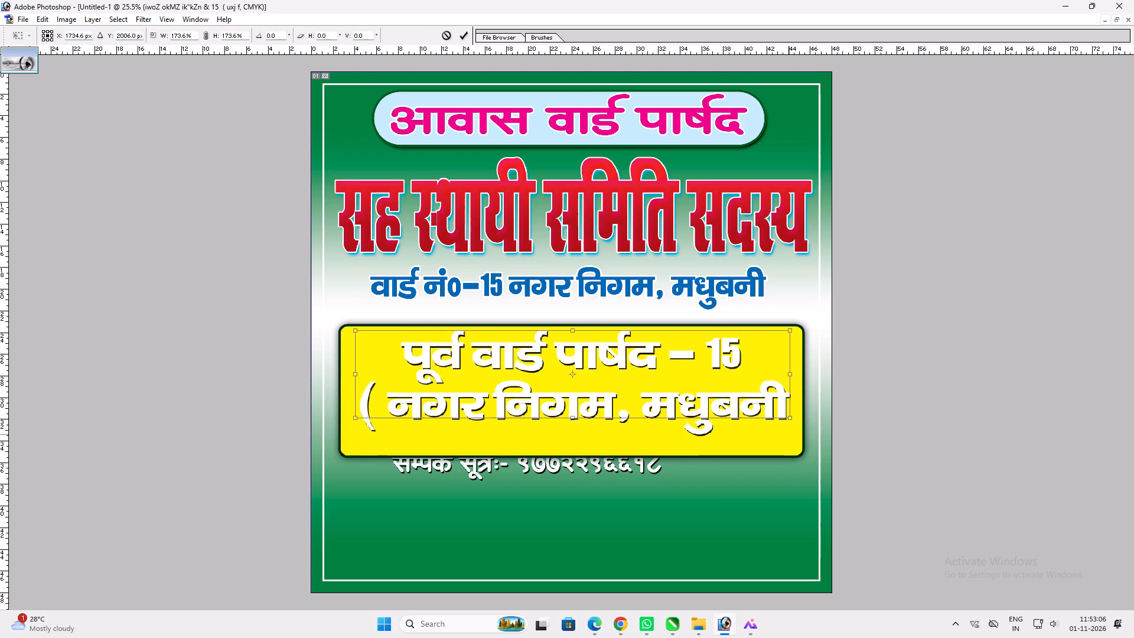
key("shift+Return")
Increase the line spacing of the two-line text in the yellow box.
key("v")
left_click(759, 429)
key("t")
left_click(733, 425)
key("ctrl+a")
key("alt+Down")
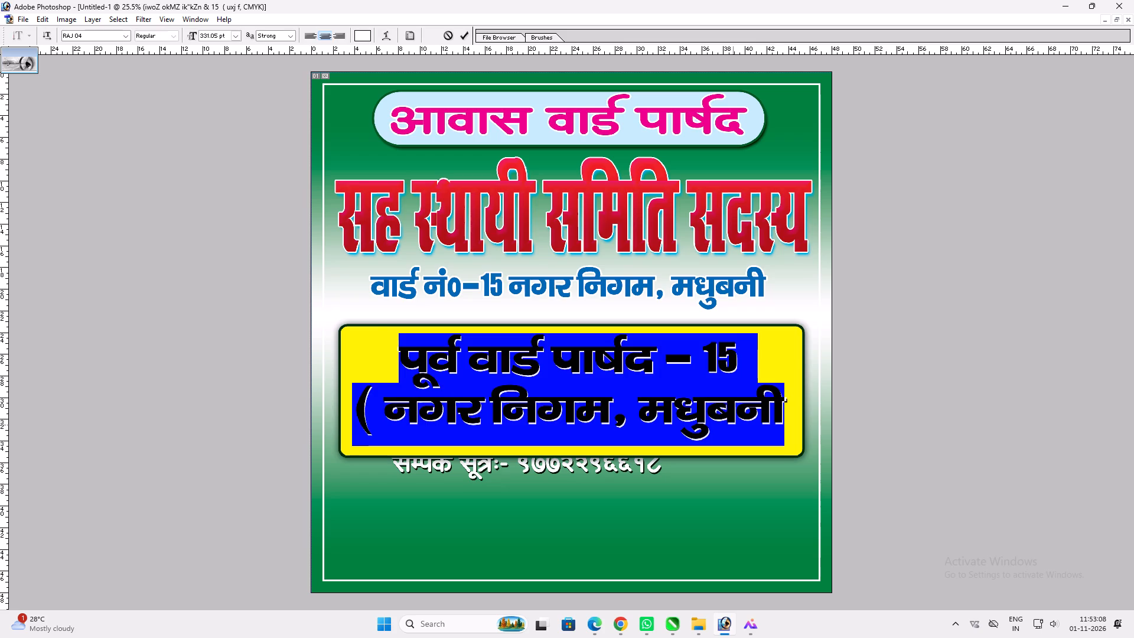
key("alt+Down")
key("alt+Down")
key("alt+Down")
key("alt+Down")
key("alt+Down")
key("alt+Down")
key("alt+Down")
key("alt+Down")
key("alt+Down")
key("alt+Down")
key("alt+Down")
key("alt+Down")
key("alt+Down")
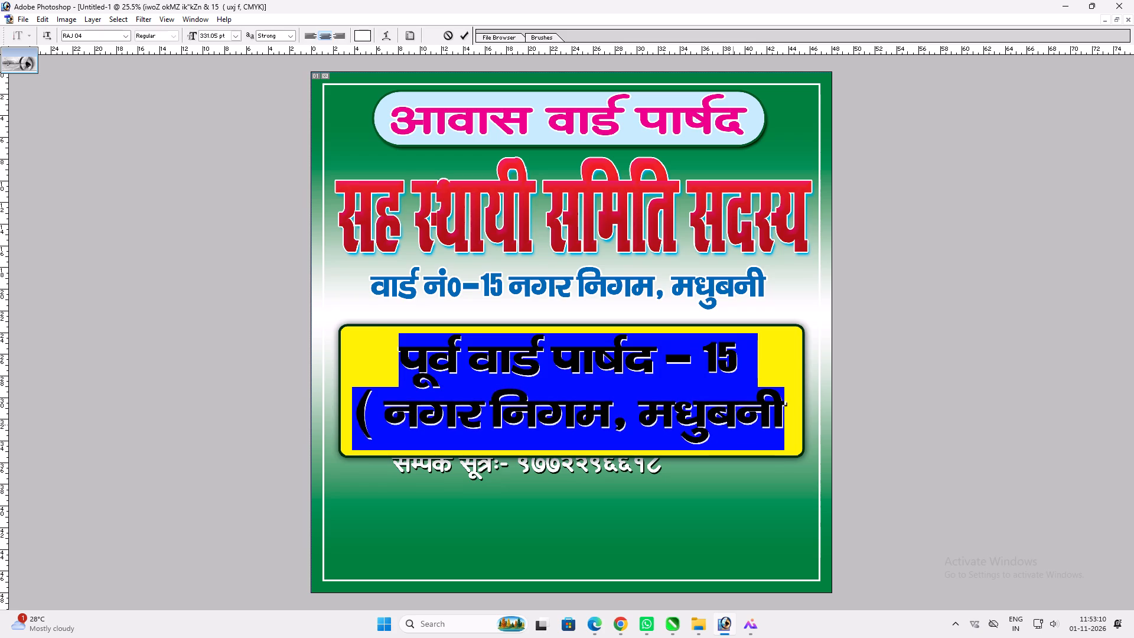
key("alt+Down")
key("alt+Down")
key("alt+Down")
key("alt+Down")
key("alt+Down")
key("ctrl+z")
key("ctrl+Return")
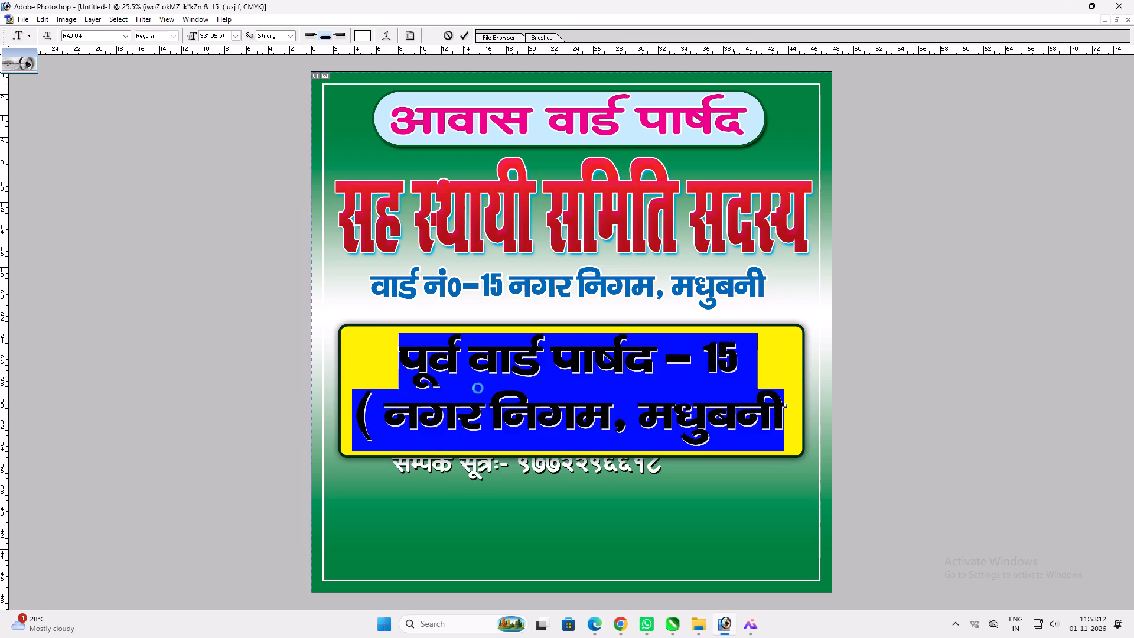
Insert a space before पूर्व in the first line of the yellow box text.
left_click(399, 363)
key("space")
key("Return")
key("v")
Stretch the two-line text slightly downward within the yellow box.
key("ctrl+t")
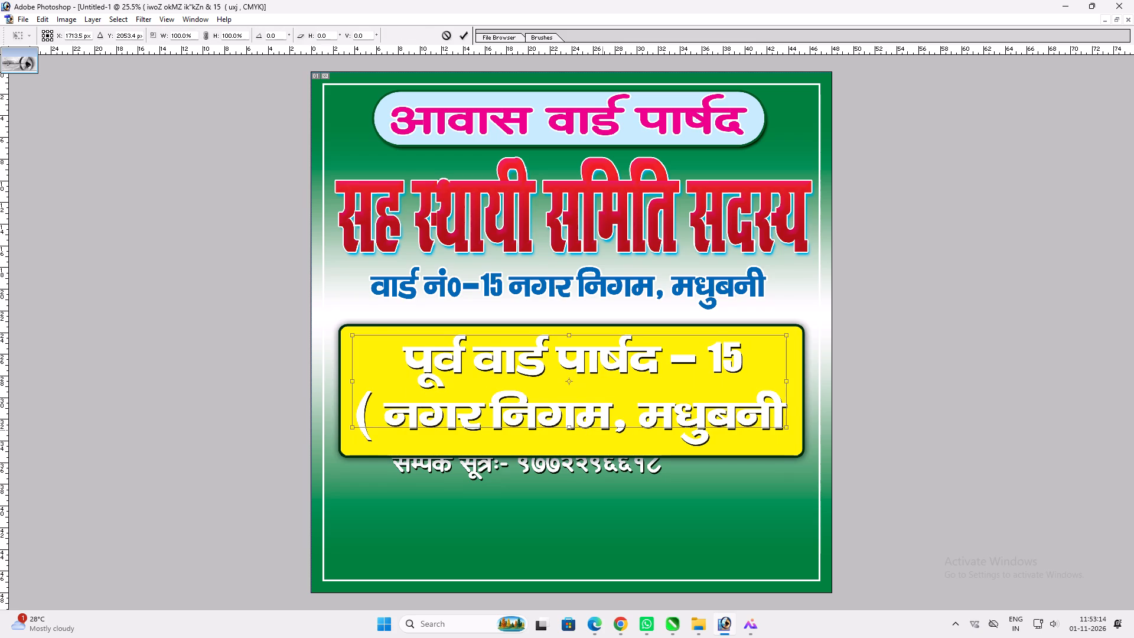
left_click_drag(602, 430, 595, 433, "shift")
key("Return")
type("vv")
Add a red colour overlay to the two-line text in the yellow box.
key("alt+l")
key("alt+y")
key("n")
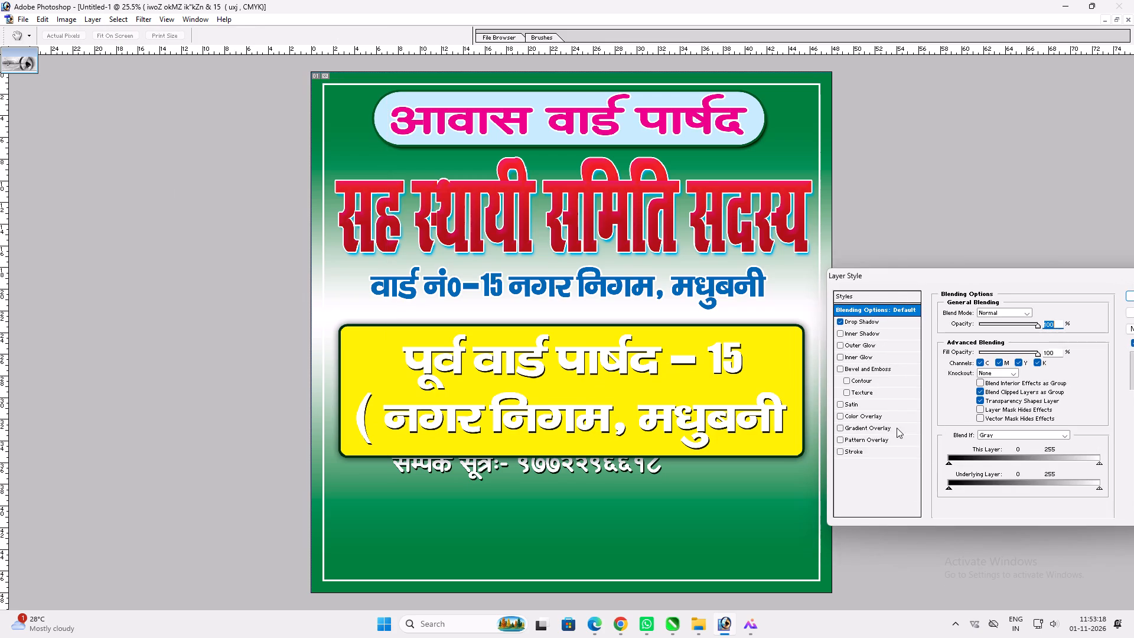
left_click(891, 419)
Add a white outside stroke to the two-line text and thicken it into a clear outline.
left_click(866, 450)
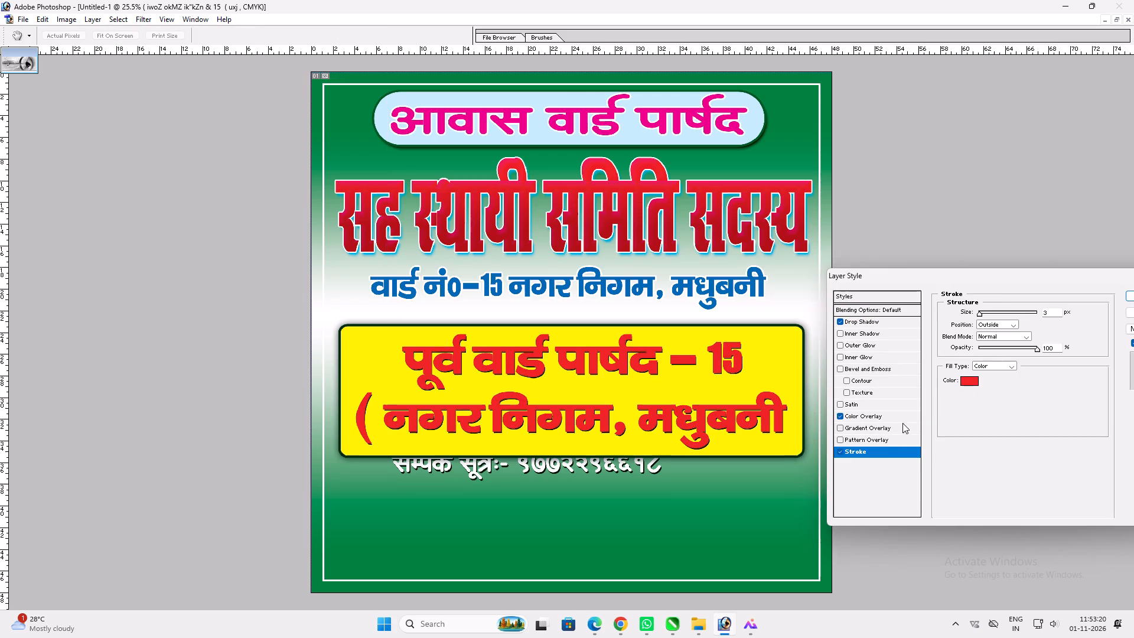
left_click(970, 380)
left_click_drag(293, 328, 212, 271)
key("Return")
scroll(550, 388, "up", 5)
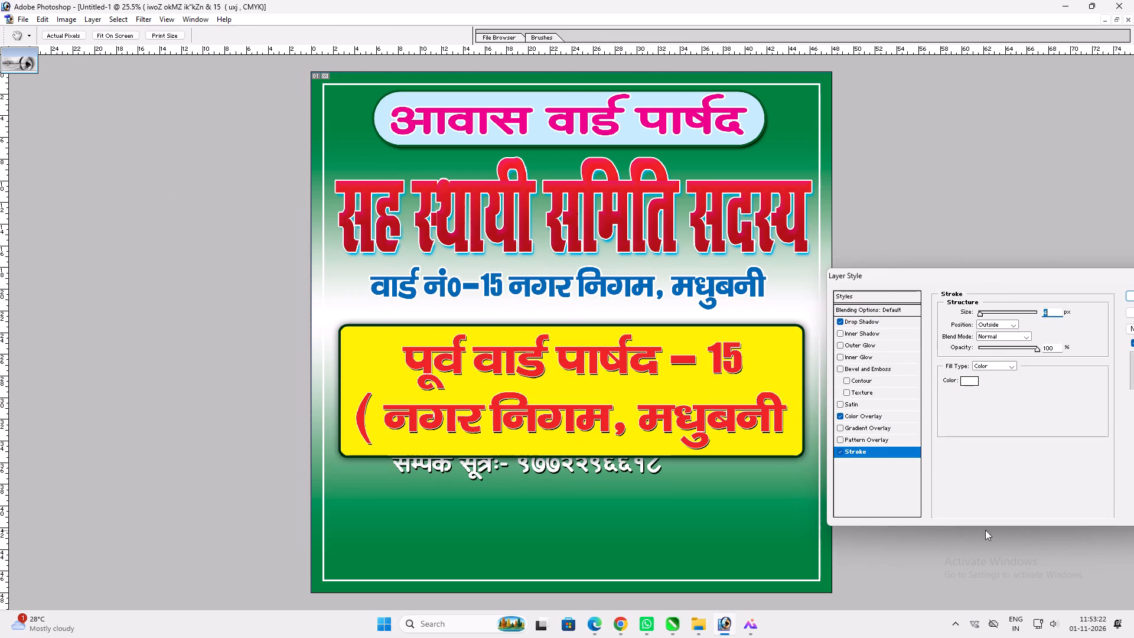
scroll(985, 530, "up", 20)
scroll(985, 530, "up", 3)
scroll(1002, 461, "down", 3)
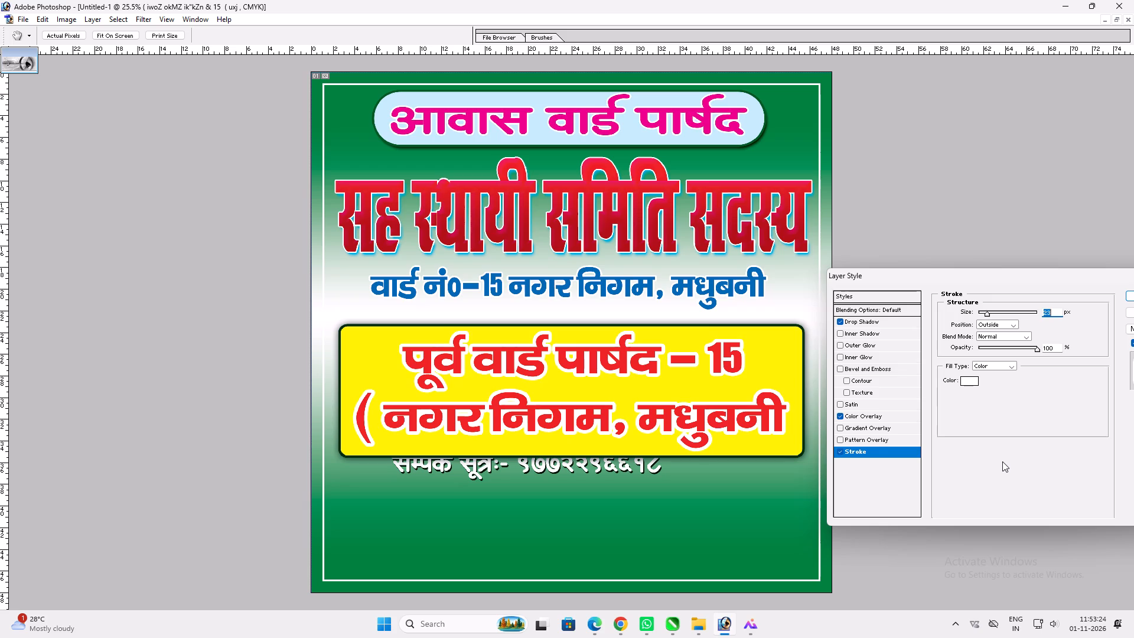
scroll(1002, 461, "down", 3)
Turn off the drop shadow on the two-line text and apply the layer style.
left_click(837, 323)
key("Return")
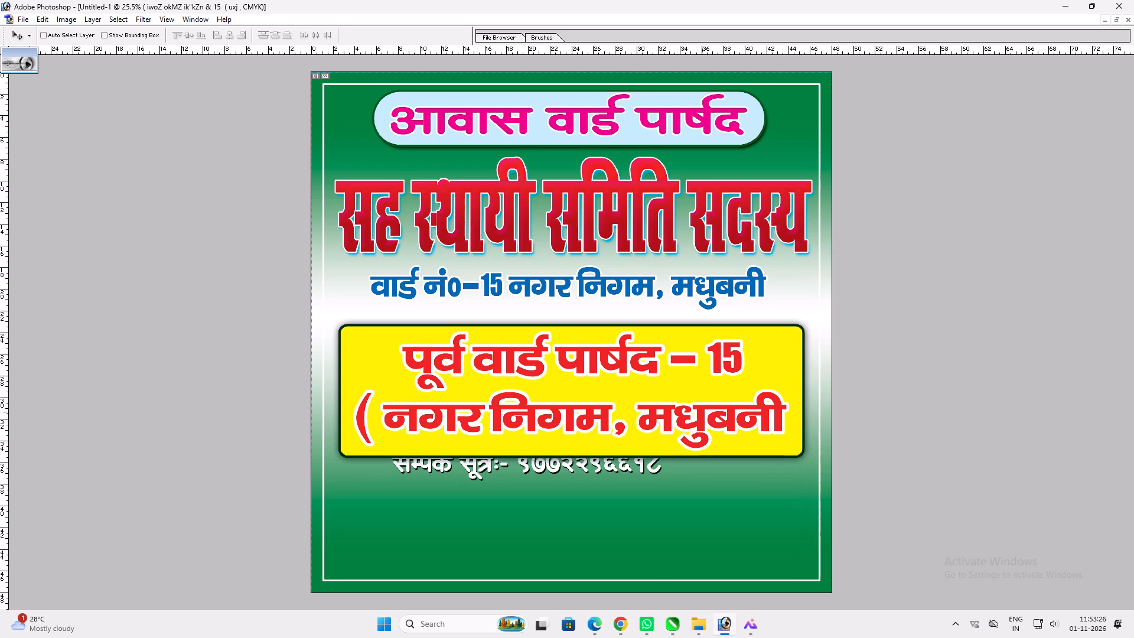
Tighten the line spacing of the two-line text to balance it within the yellow box.
key("t")
left_click(651, 412)
key("ctrl+a")
key("alt+Up")
key("alt+Up")
key("alt+Up")
key("alt+Up")
key("alt+Up")
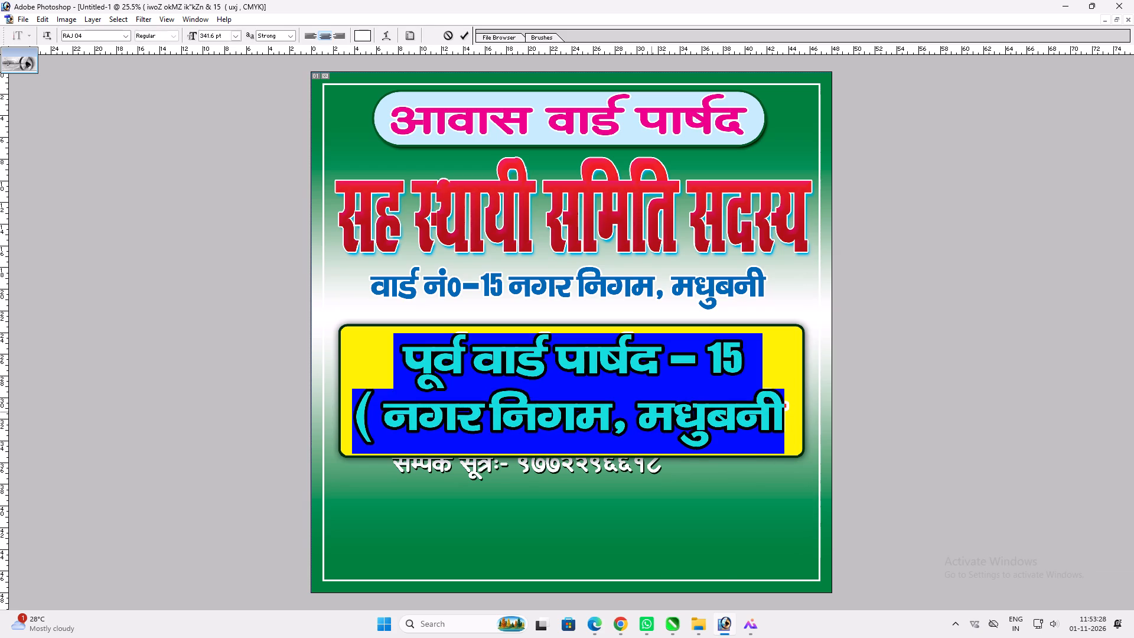
key("alt+Up")
key("alt+Up")
key("alt+Up")
key("alt+Up")
key("alt+Up")
key("alt+Up")
key("alt+Up")
key("alt+Up")
key("alt+Up")
key("alt+Up")
key("alt+Up")
key("alt+Up")
key("alt+Up")
key("alt+Up")
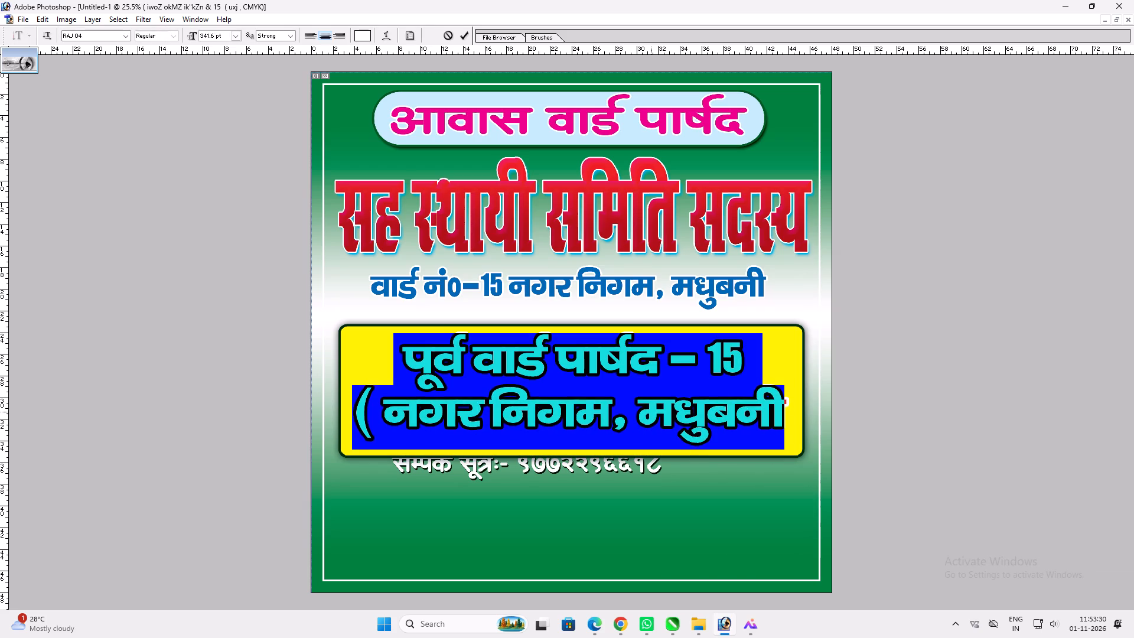
key("alt+Up")
key("ctrl+z")
key("ctrl+Return")
key("v")
key("v")
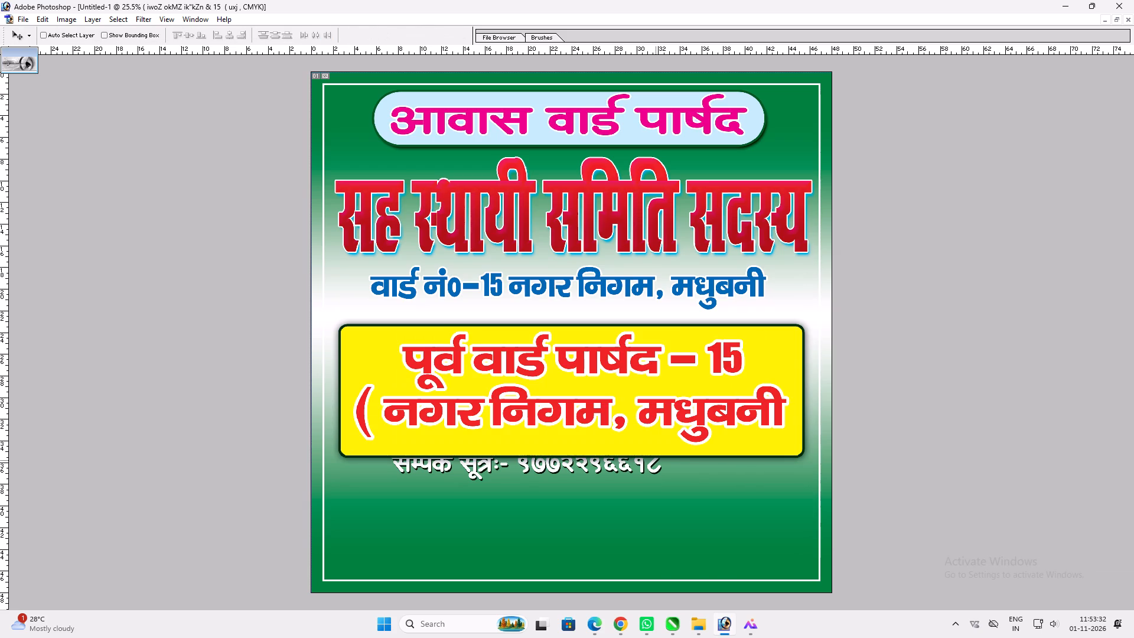
Move the सम्पर्क सूत्र contact line from behind the yellow box to just above the banner's bottom border.
left_click(641, 464, "ctrl")
left_click_drag(641, 464, 637, 504)
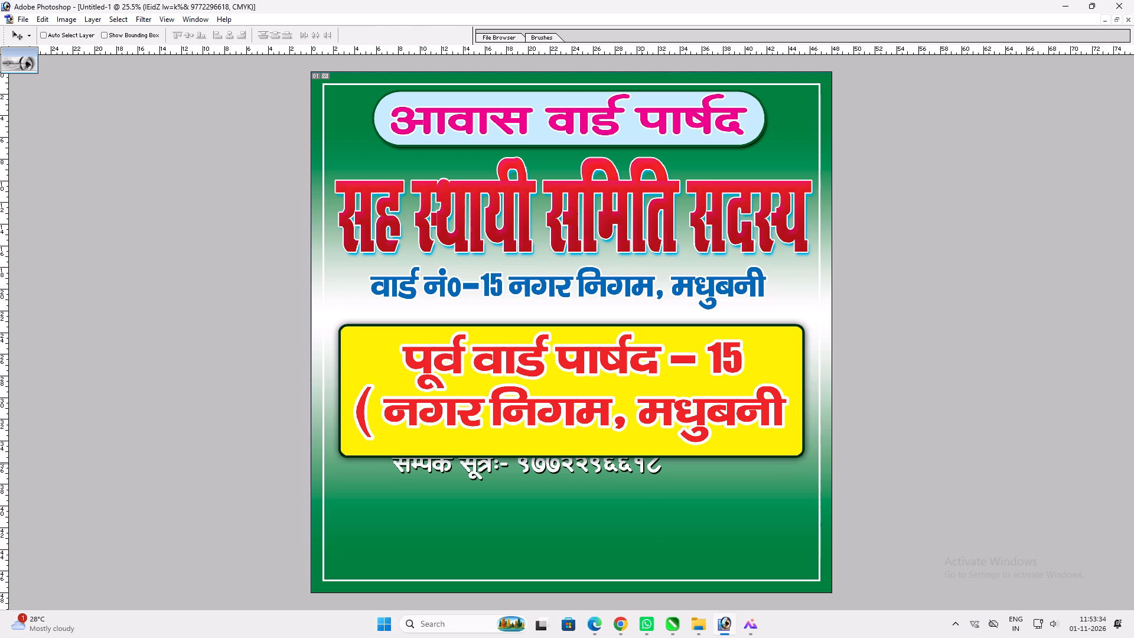
left_click_drag(637, 504, 616, 552)
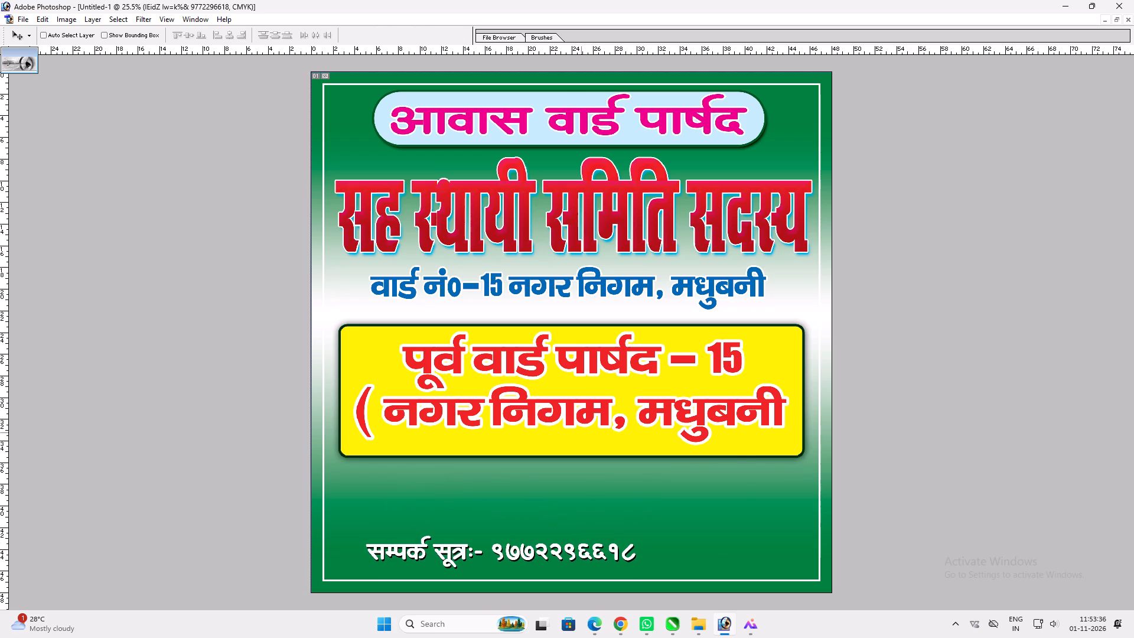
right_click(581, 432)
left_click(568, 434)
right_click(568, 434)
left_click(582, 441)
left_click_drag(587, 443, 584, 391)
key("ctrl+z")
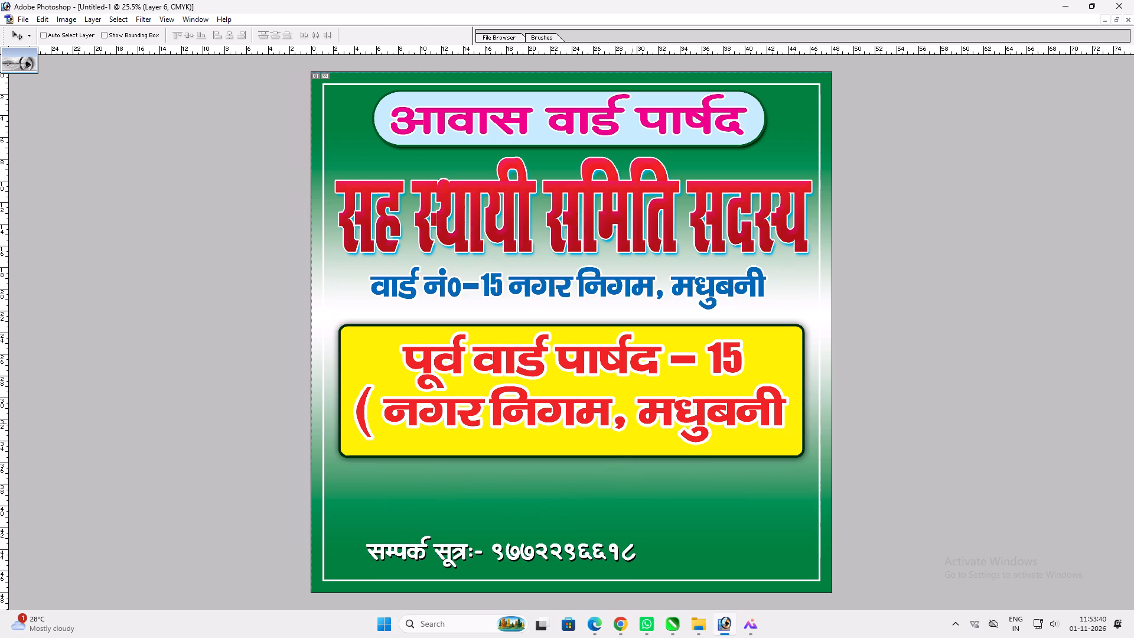
Move the hidden सदस्य जनता दल युनाईटेड line out from under the yellow box to just below it.
right_click(633, 424, "ctrl")
left_click(666, 445)
left_click_drag(653, 438, 636, 507)
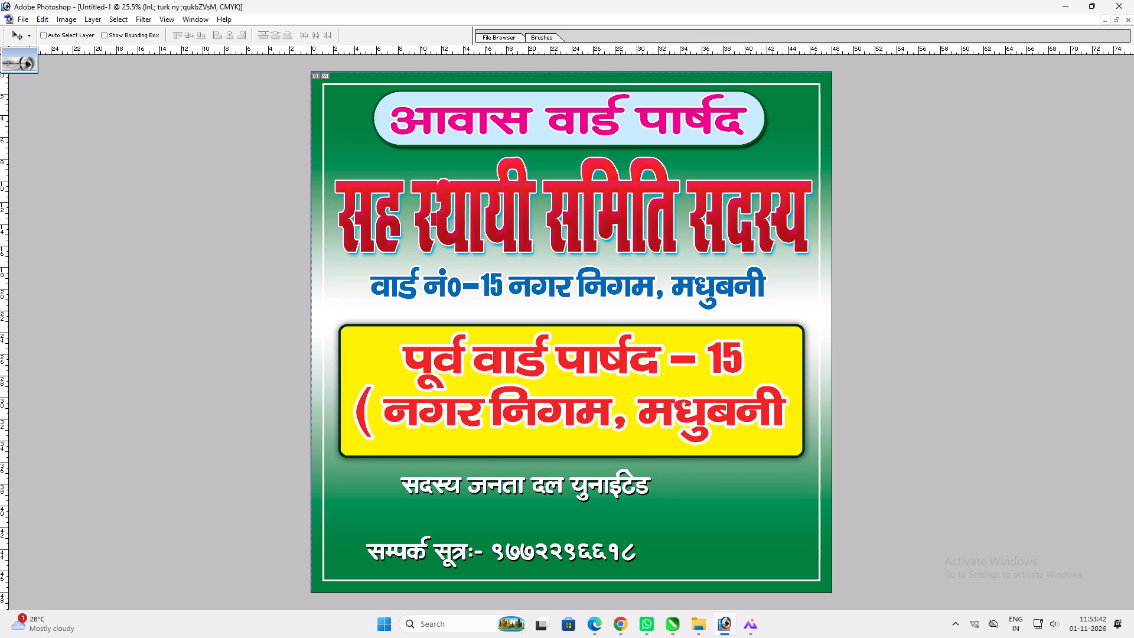
Enlarge the contact line to nearly the yellow box's width and position it above the bottom border.
left_click(617, 551, "ctrl")
left_click_drag(615, 552, 602, 549)
key("ctrl+t")
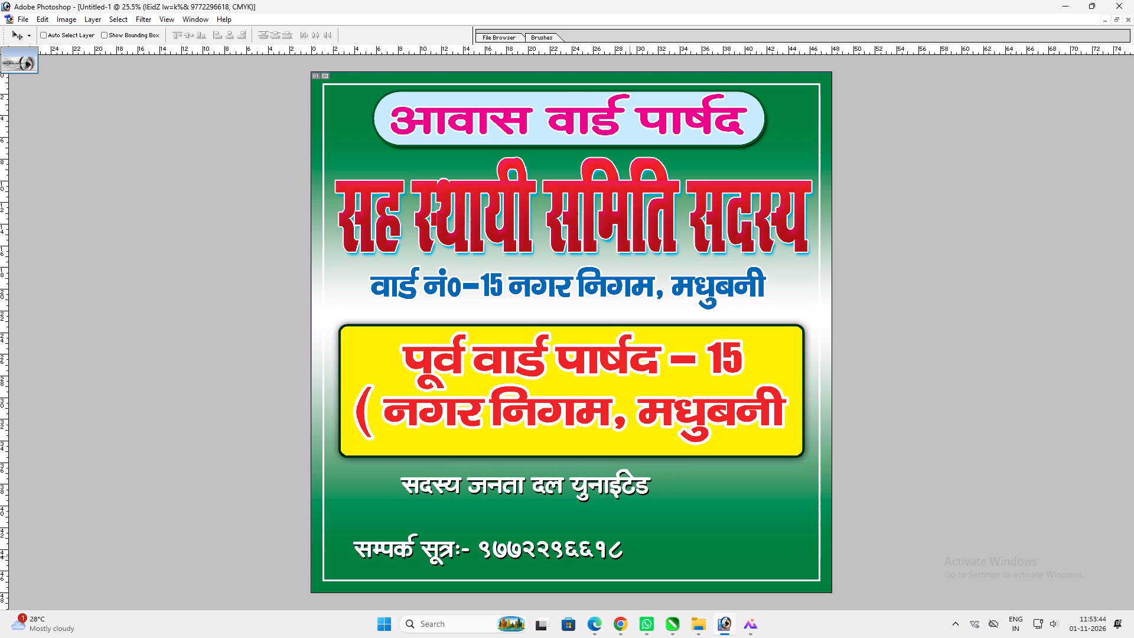
left_click_drag(621, 561, 771, 555, "shift")
key("shift+Return")
key("v")
left_click_drag(734, 565, 734, 565)
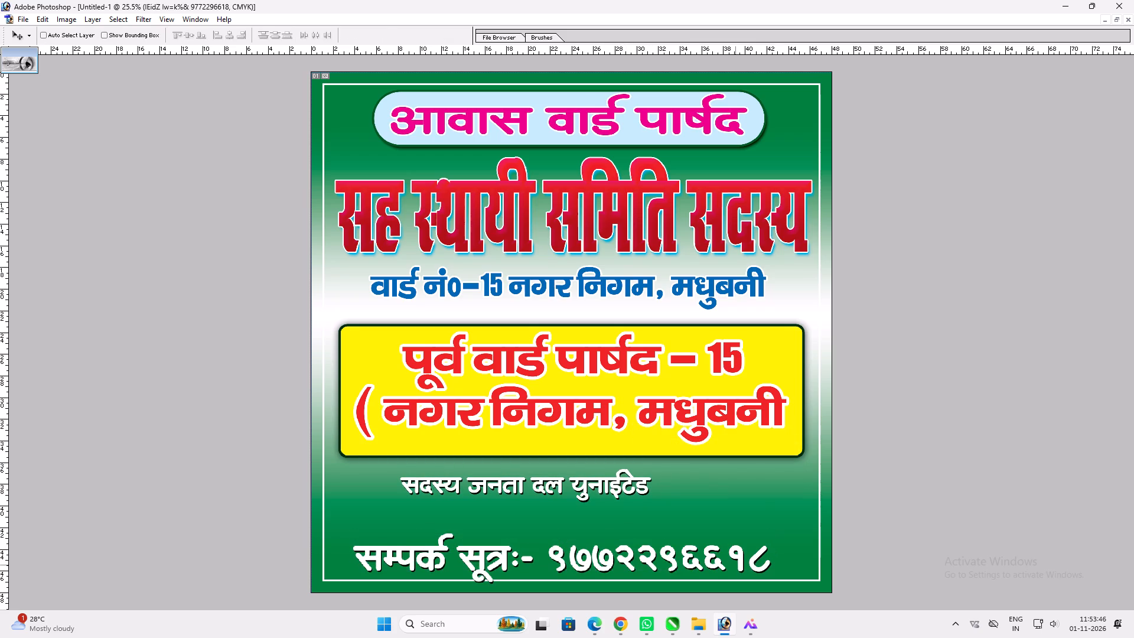
left_click_drag(734, 565, 726, 554)
Scale the contact line down somewhat and recentre it between the banner's side borders.
key("ctrl+t")
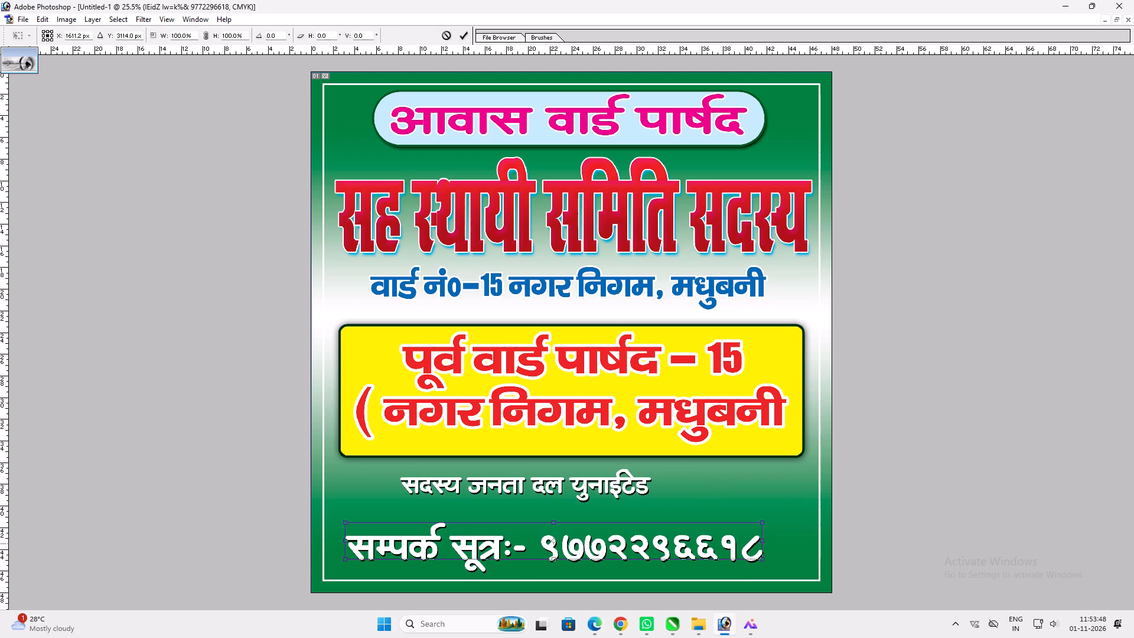
key("Return")
scroll(705, 568, "up", 2)
key("ctrl+t")
left_click_drag(732, 523, 711, 518, "alt+shift")
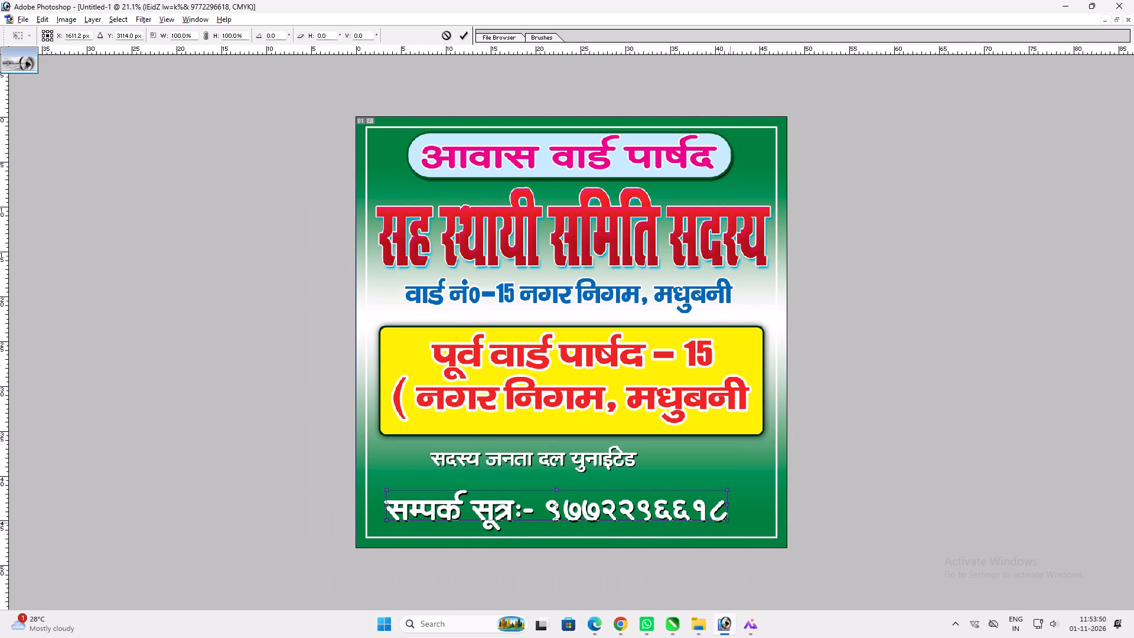
left_click_drag(711, 518, 707, 518, "alt+shift")
key("shift+Return")
key("v")
left_click_drag(650, 510, 663, 513)
Change the font of the contact line to RAJ 04.
key("t")
left_click(656, 513)
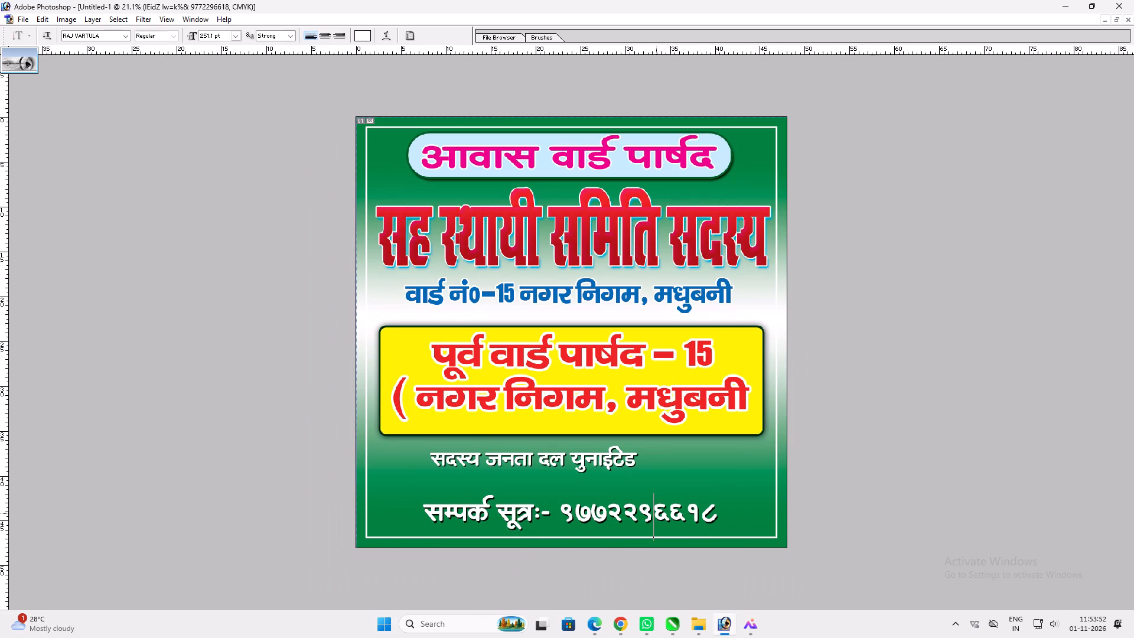
key("ctrl+a")
left_click(104, 37)
type("ra")
key("Down")
key("Down")
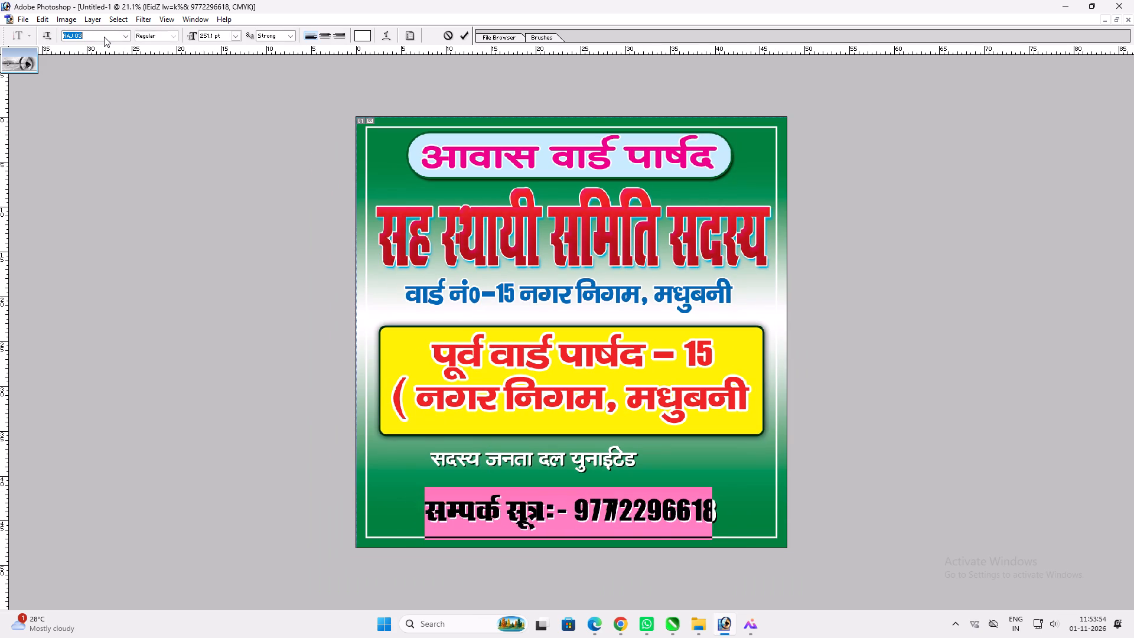
key("Down")
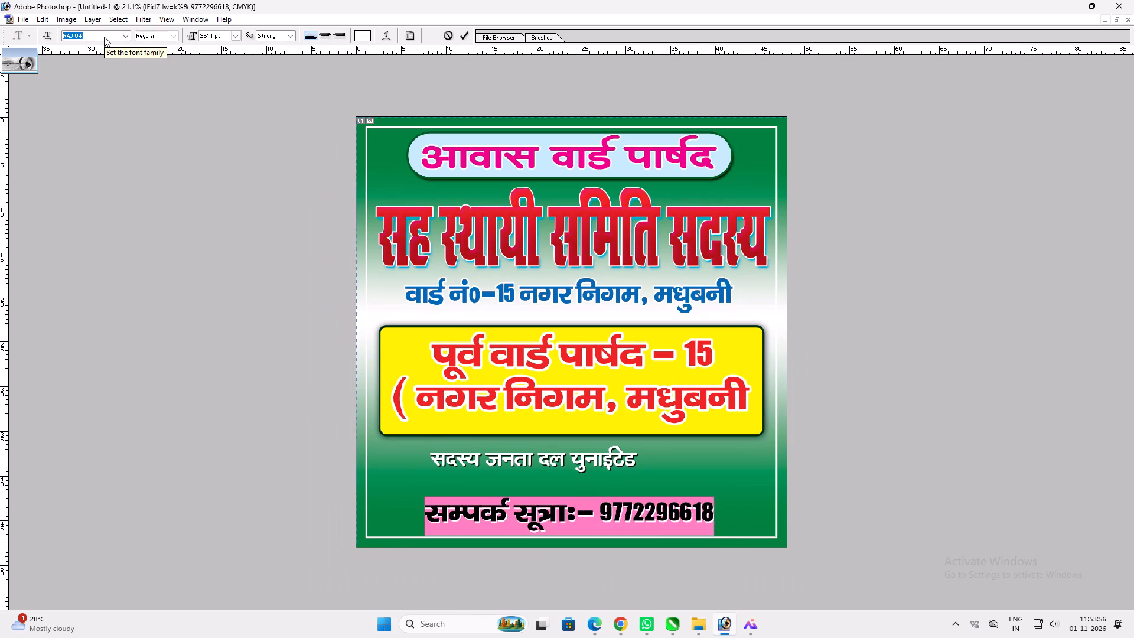
key("Return")
key("Return")
Delete the extra vowel sign at the end of सूत्रा in the contact line.
left_click(566, 516)
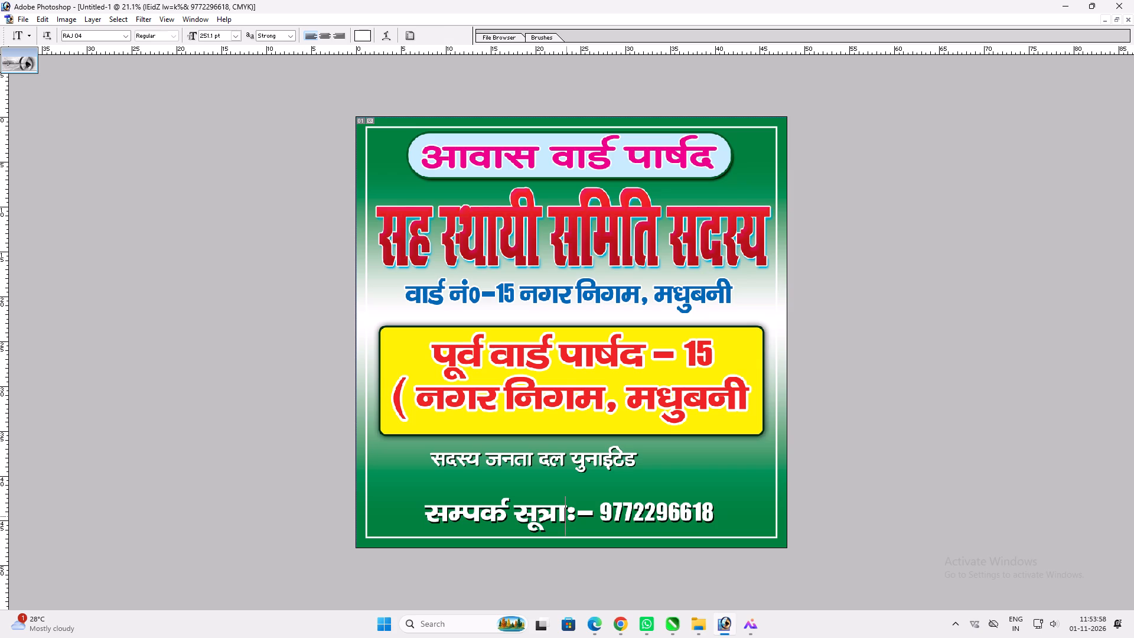
key("BackSpace")
key("Return")
key("v")
key("v")
Nudge the contact line slightly upward from the bottom border.
left_click_drag(549, 535, 549, 529)
key("v")
Copy the layer style of the top heading आवास वार्ड पार्षद and paste it onto the contact line सम्पर्क सूत्र.
left_click(607, 167, "ctrl")
key("alt+l")
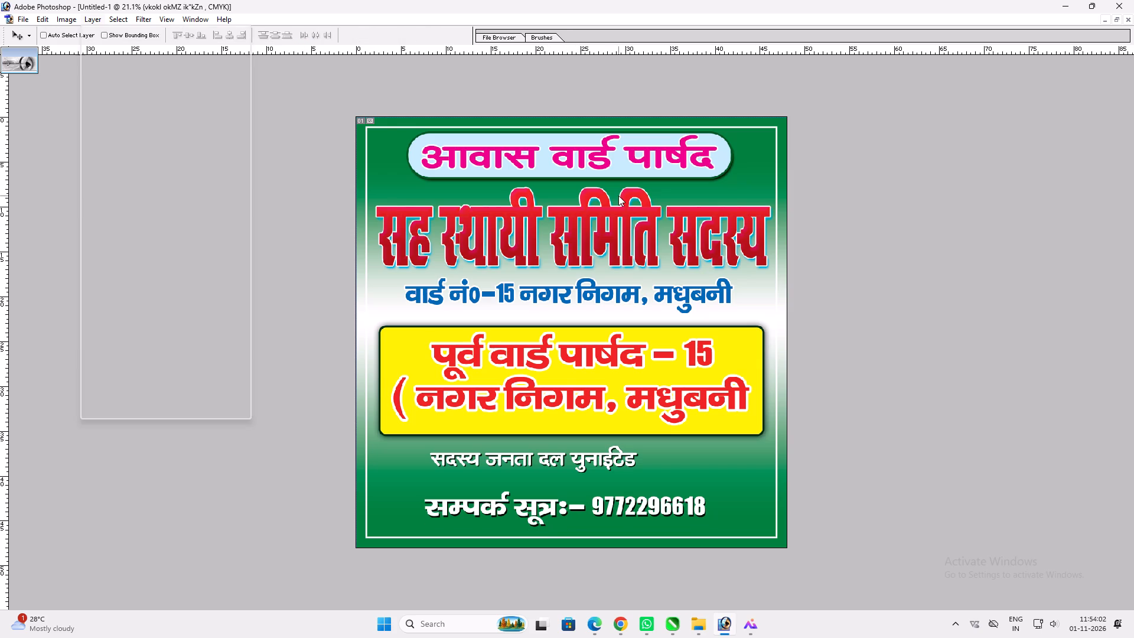
key("alt+y")
type("ct")
left_click(694, 508)
key("Return")
key("alt+l")
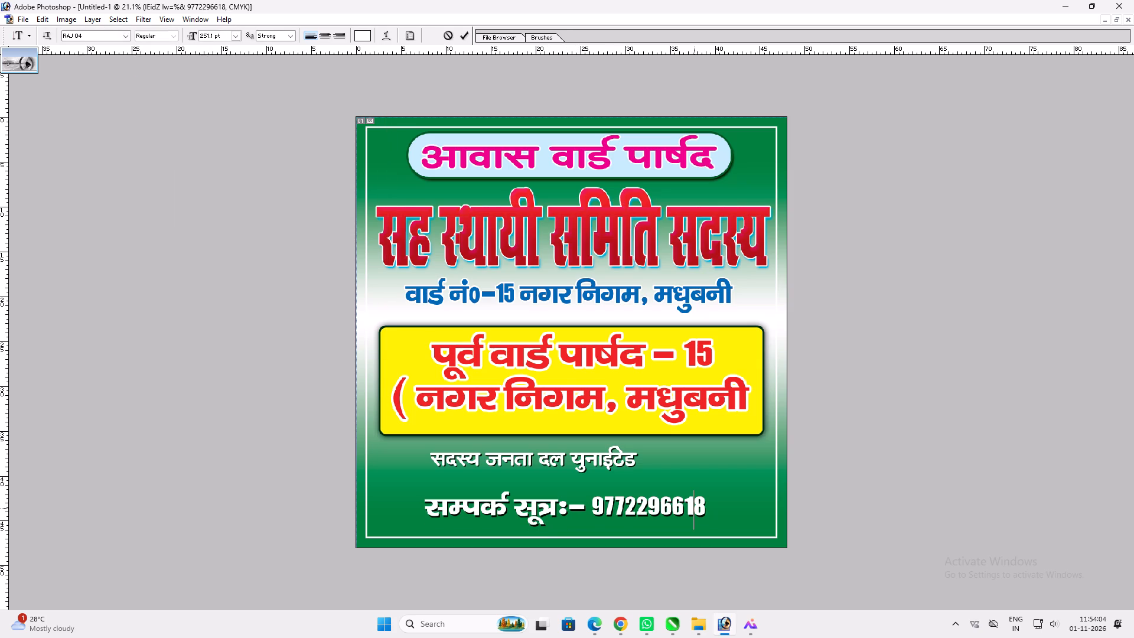
key("alt+y")
type("pvv")
Nudge the contact line slightly left and down within the banner's border.
left_click_drag(620, 509, 615, 510)
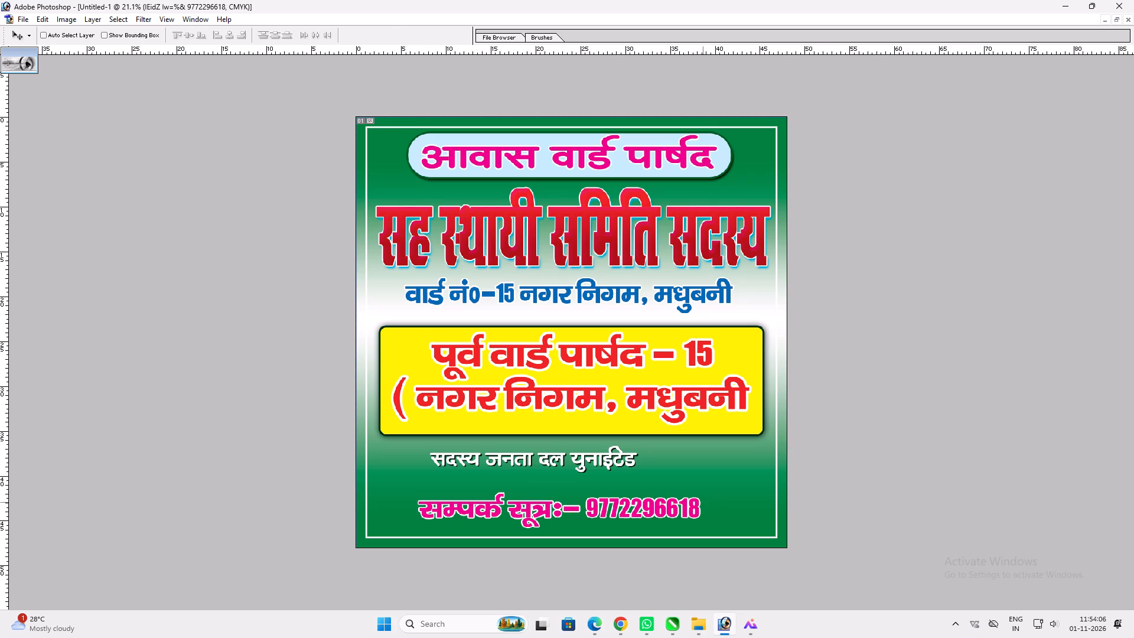
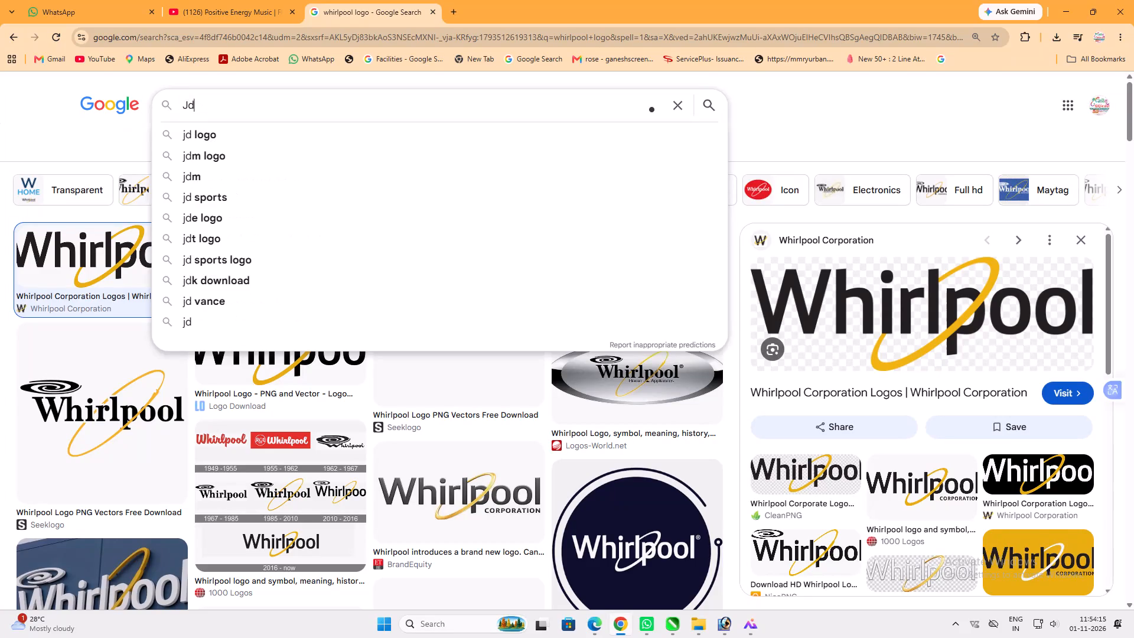
Search Google Images for the jdu logo.
type("u")
key("space")
left_click(271, 132)
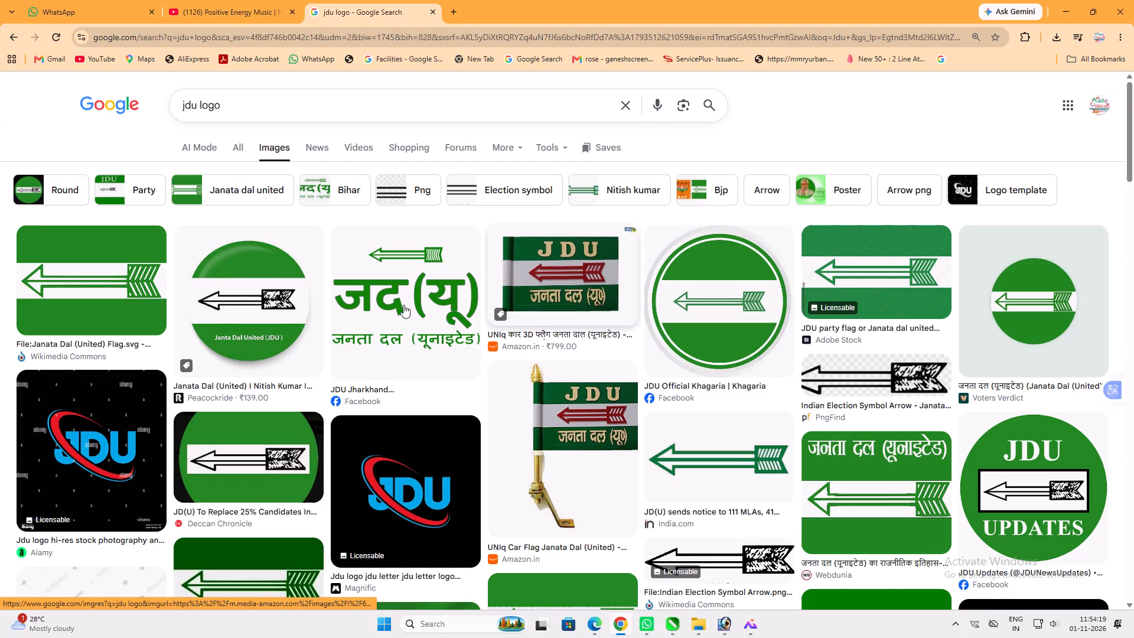
Browse the arrow-symbol results and copy the Wikimedia Commons Janata Dal (United) flag image.
left_click(712, 434)
scroll(387, 388, "down", 2)
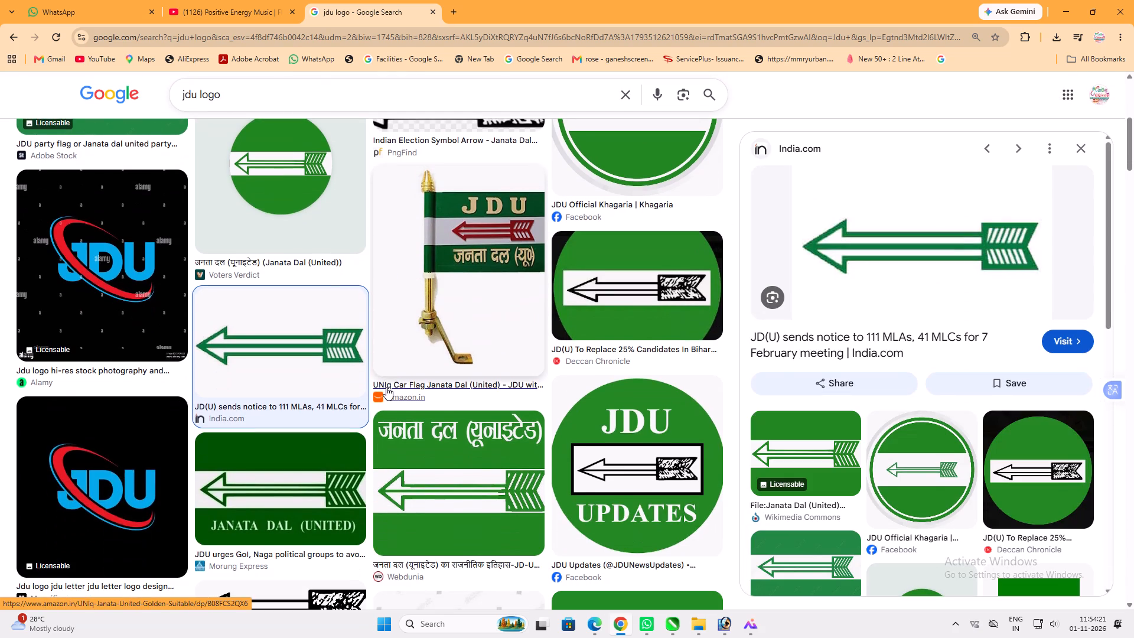
left_click(484, 473)
scroll(872, 346, "down", 3)
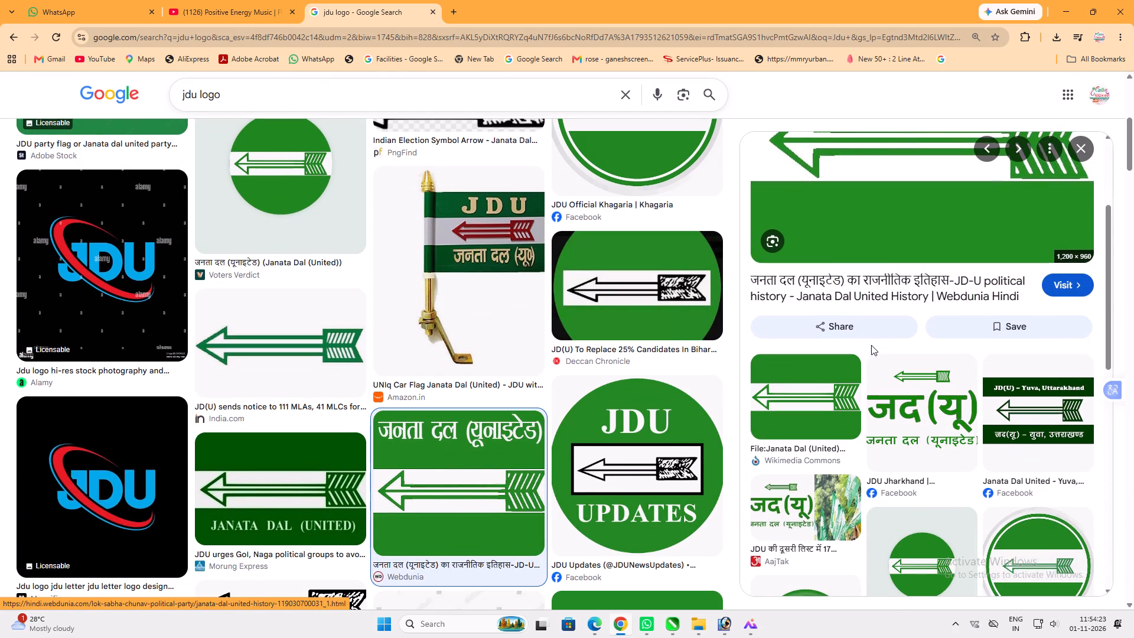
scroll(871, 345, "down", 1)
left_click(814, 347)
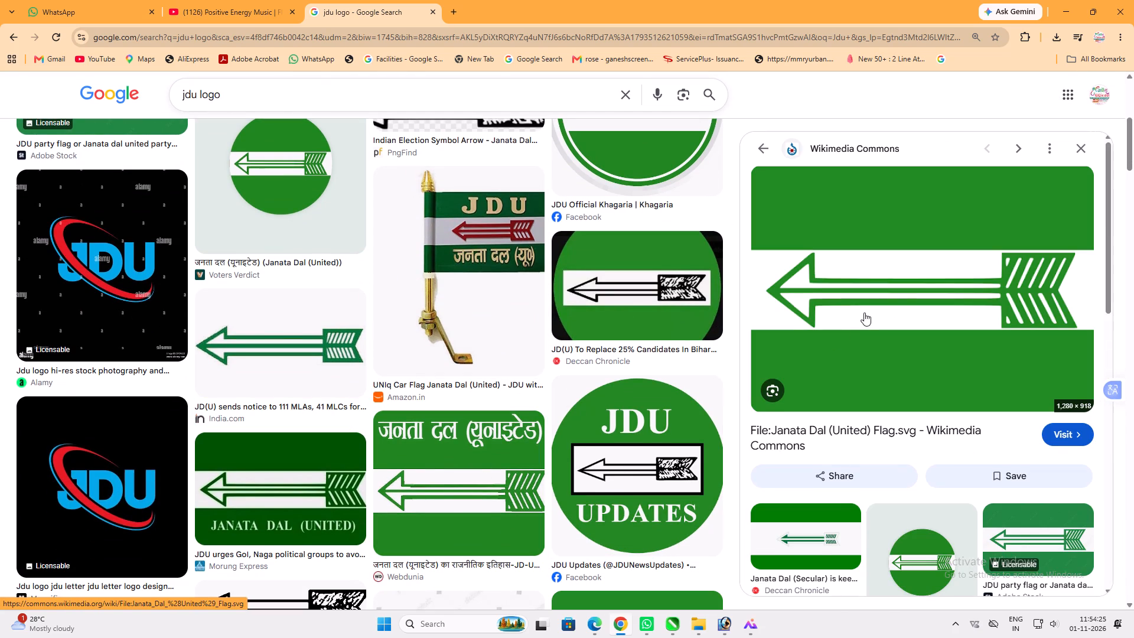
right_click(864, 269)
left_click(914, 450)
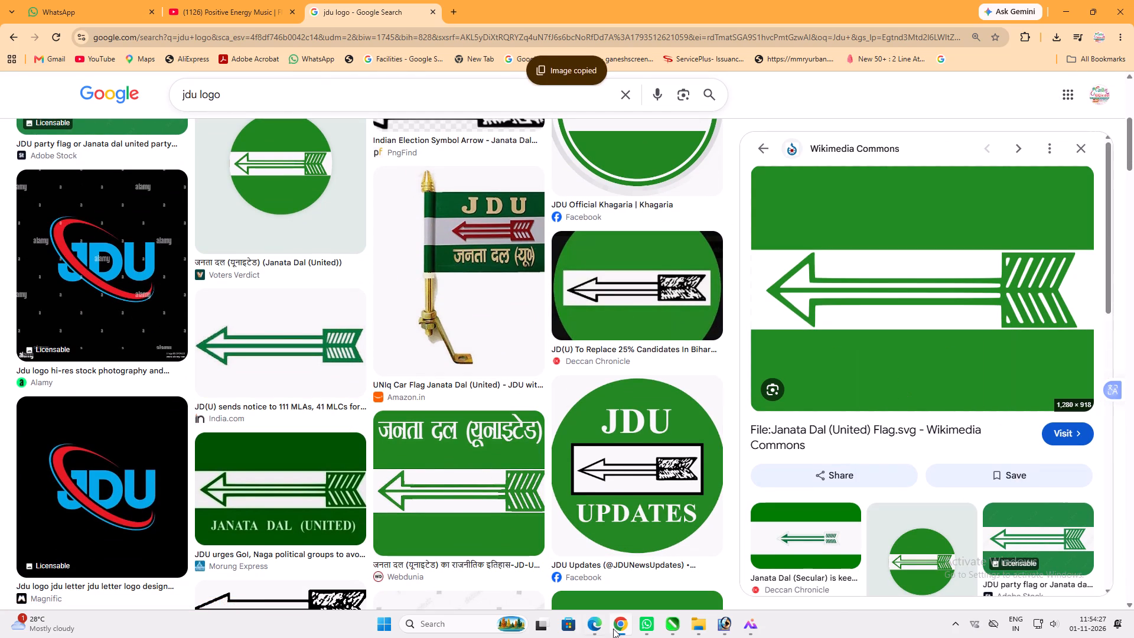
Switch to Photoshop, paste the flag image into the banner and bring its layer to the front.
left_click(719, 623)
key("ctrl+v")
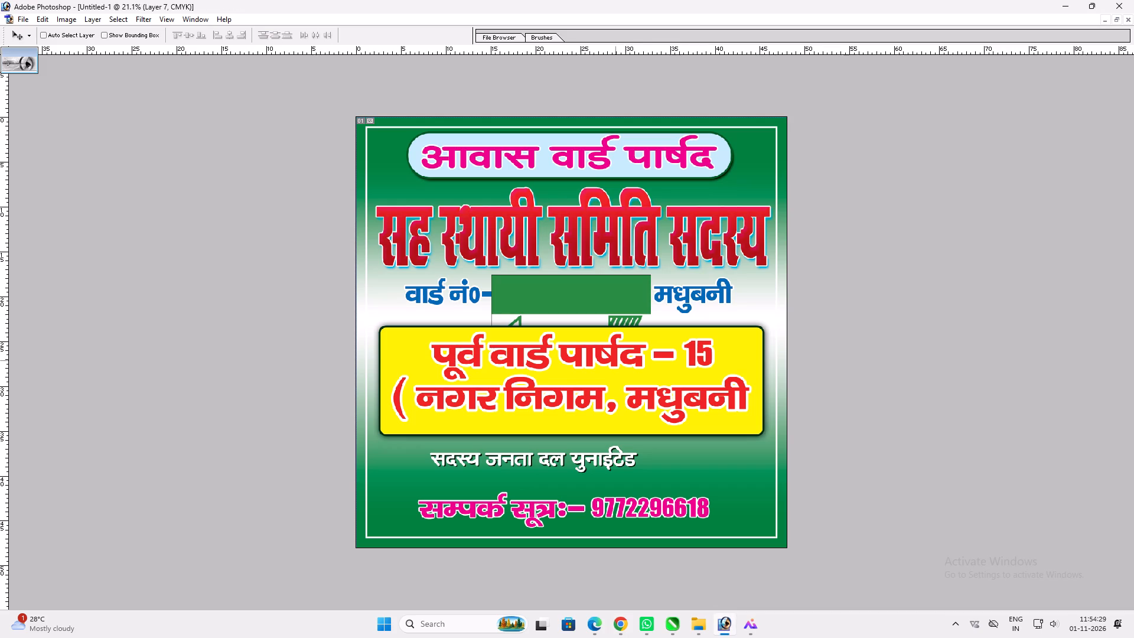
key("ctrl+shift+bracketright")
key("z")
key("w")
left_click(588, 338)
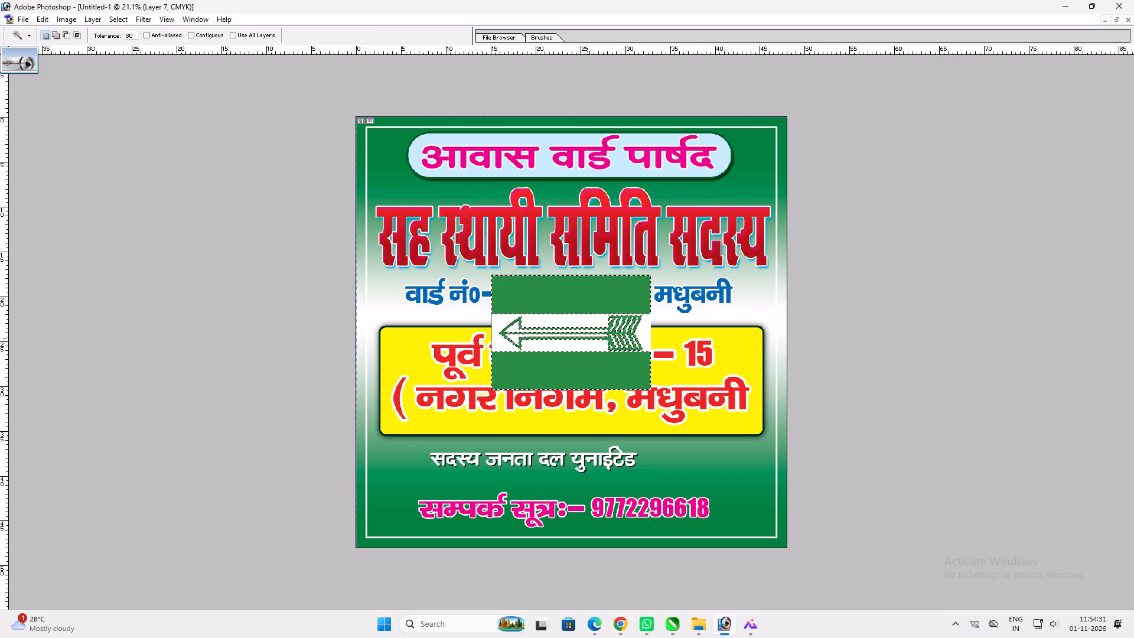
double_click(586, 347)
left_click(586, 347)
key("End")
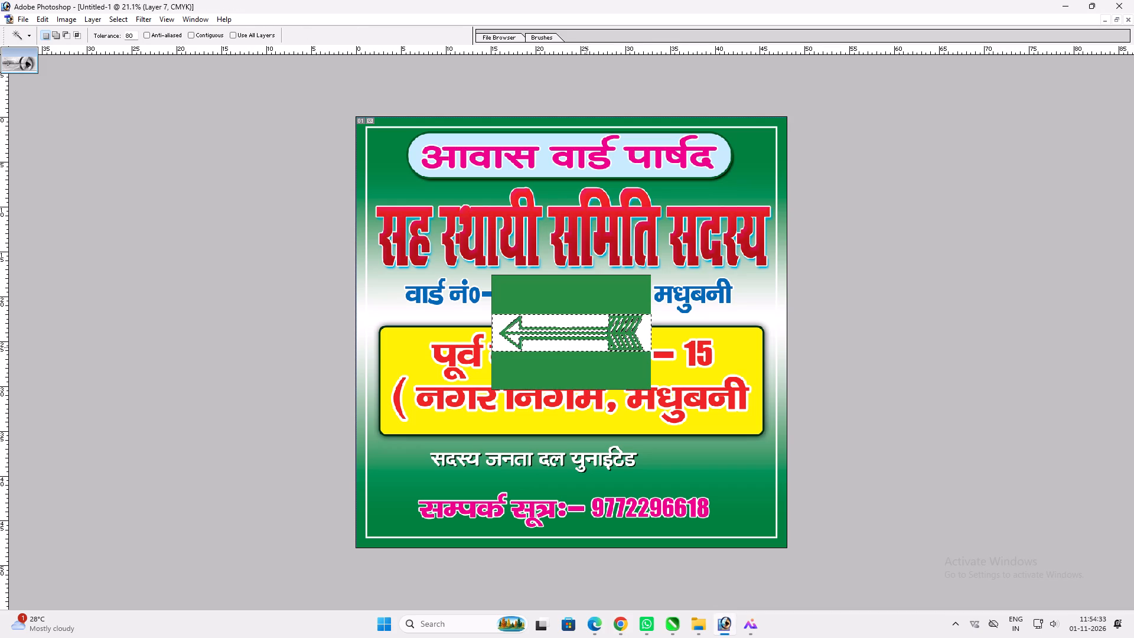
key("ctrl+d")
Move the pasted flag image down so it lies over the yellow box.
type("vv")
left_click_drag(586, 347, 588, 403)
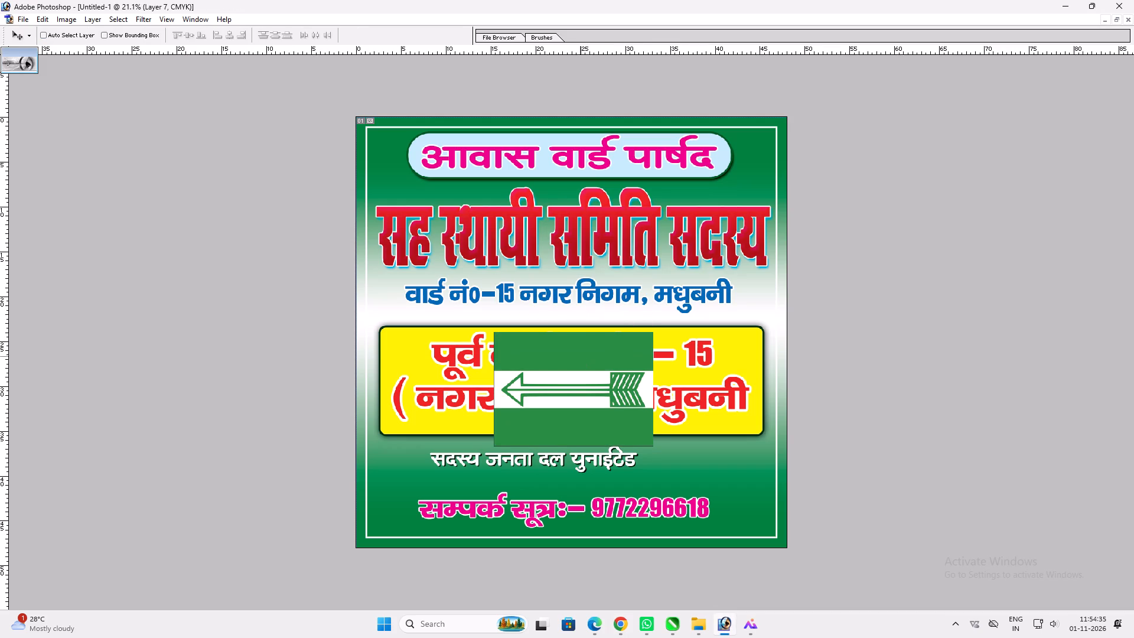
key("w")
left_click(578, 354)
key("ctrl+d")
Delete the flag's green bands above and below the arrow and trim the narrow strip beside the arrow tip.
key("m")
left_click_drag(422, 298, 700, 373)
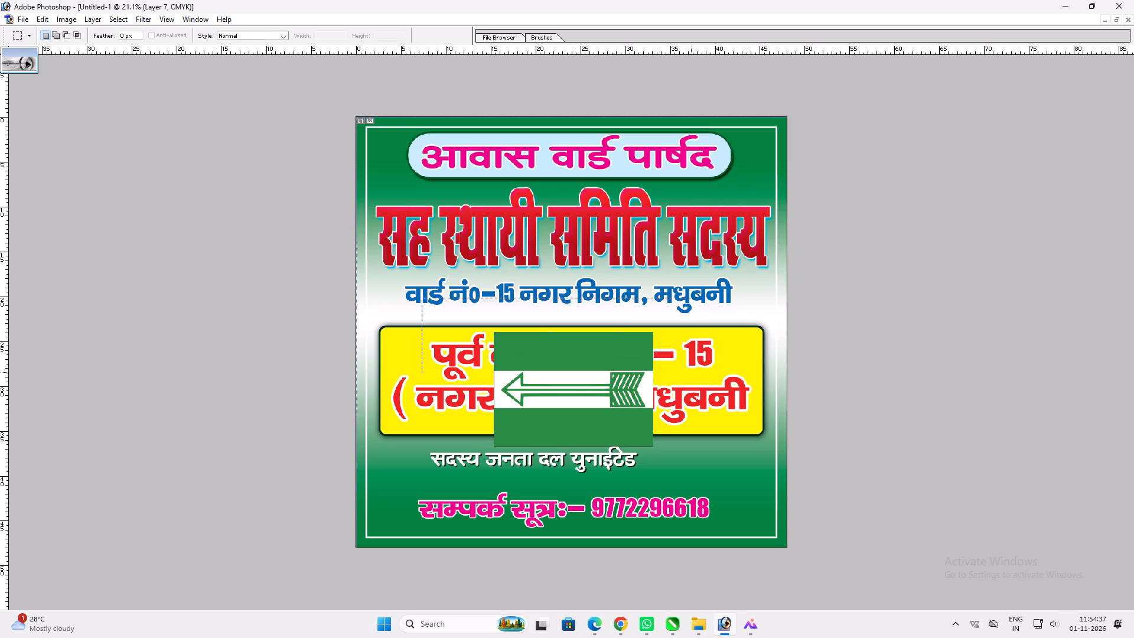
left_click_drag(700, 373, 719, 372)
key("Delete")
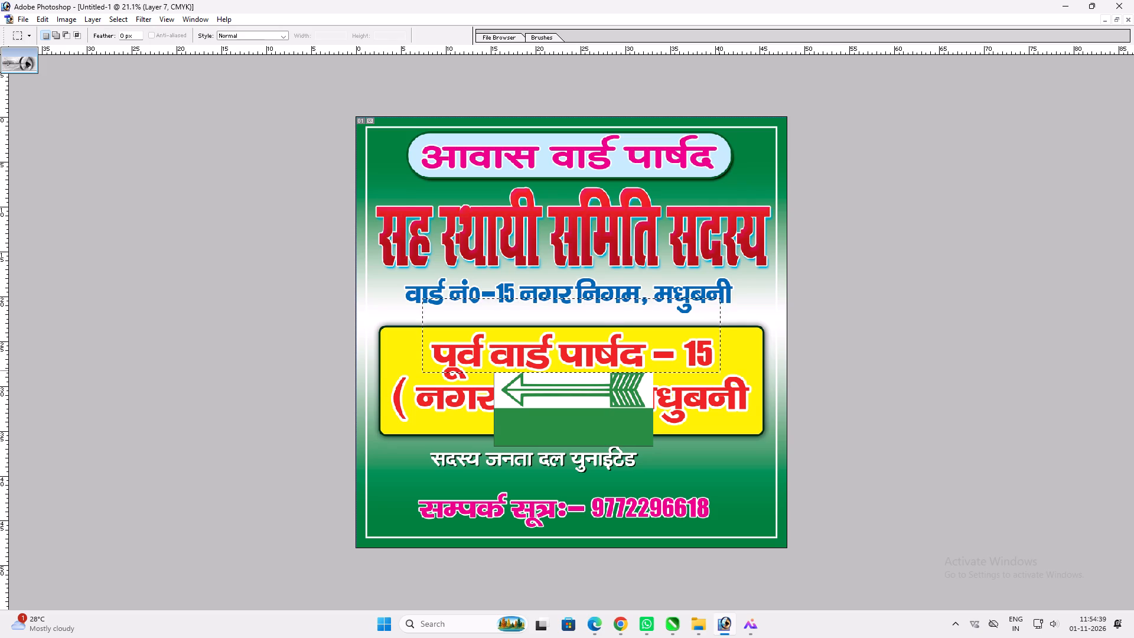
key("ctrl+d")
left_click_drag(695, 484, 443, 412)
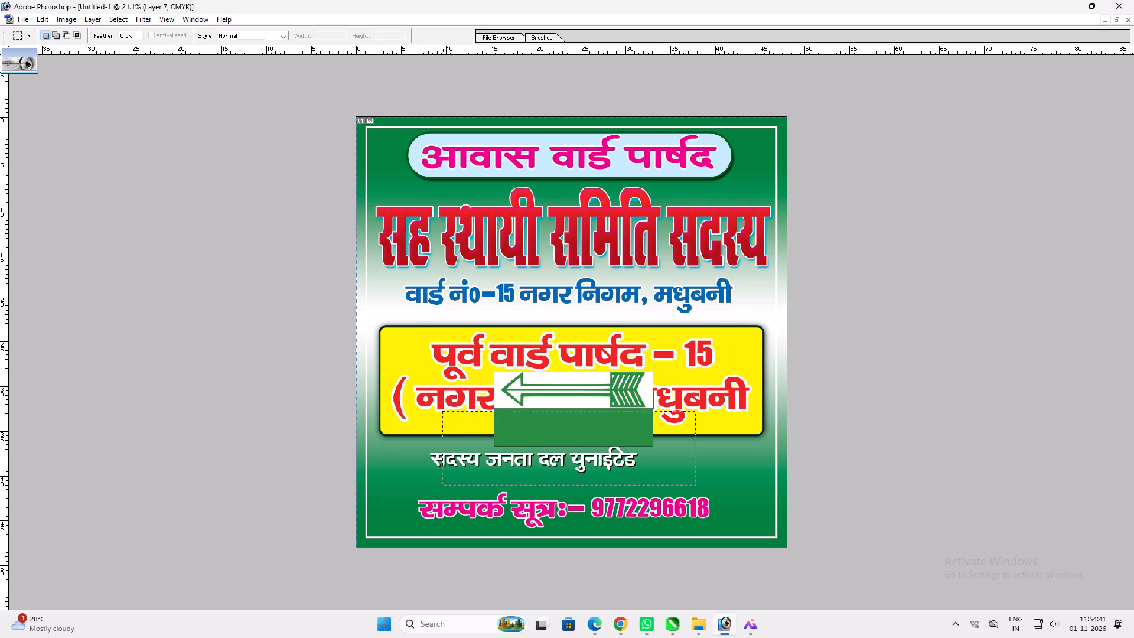
left_click_drag(443, 412, 441, 409)
key("Delete")
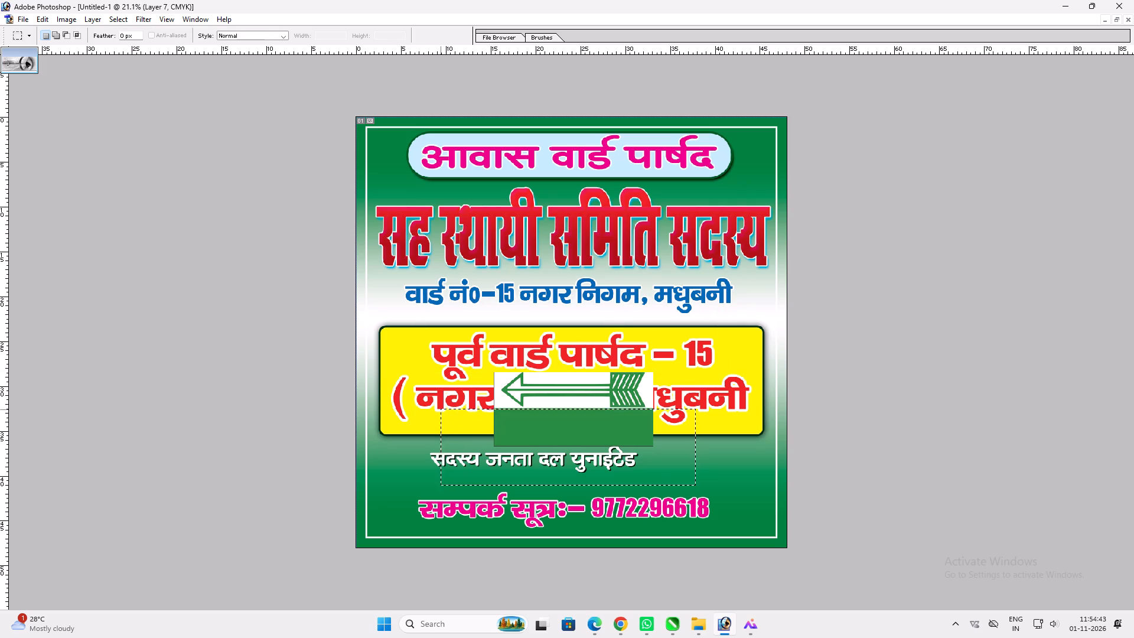
key("ctrl+d")
left_click_drag(461, 329, 498, 434)
key("Delete")
key("ctrl+d")
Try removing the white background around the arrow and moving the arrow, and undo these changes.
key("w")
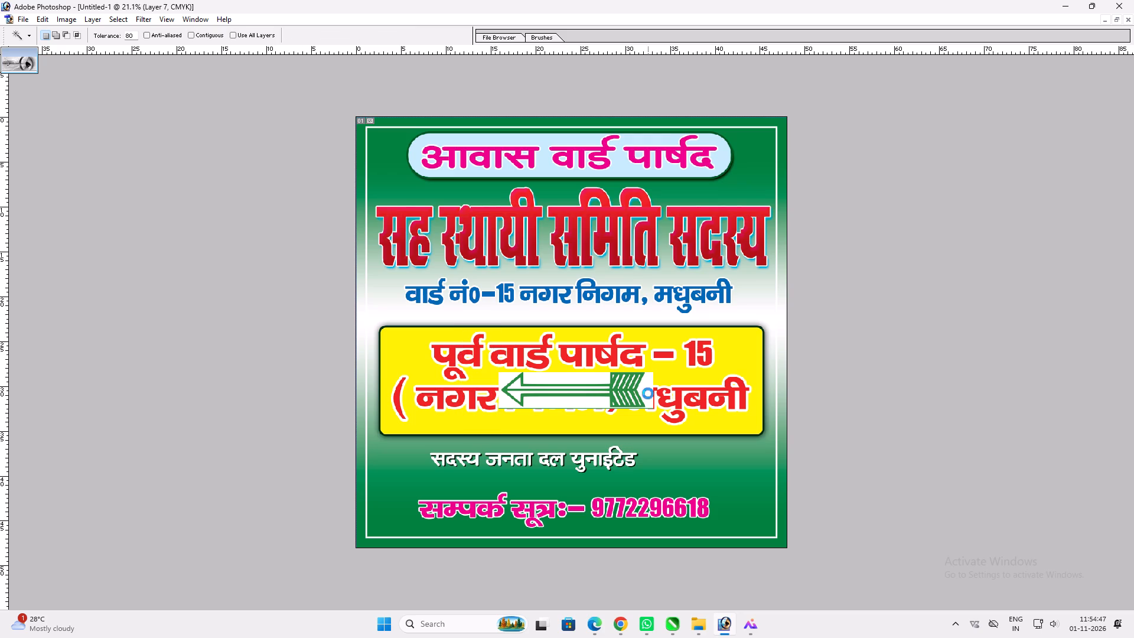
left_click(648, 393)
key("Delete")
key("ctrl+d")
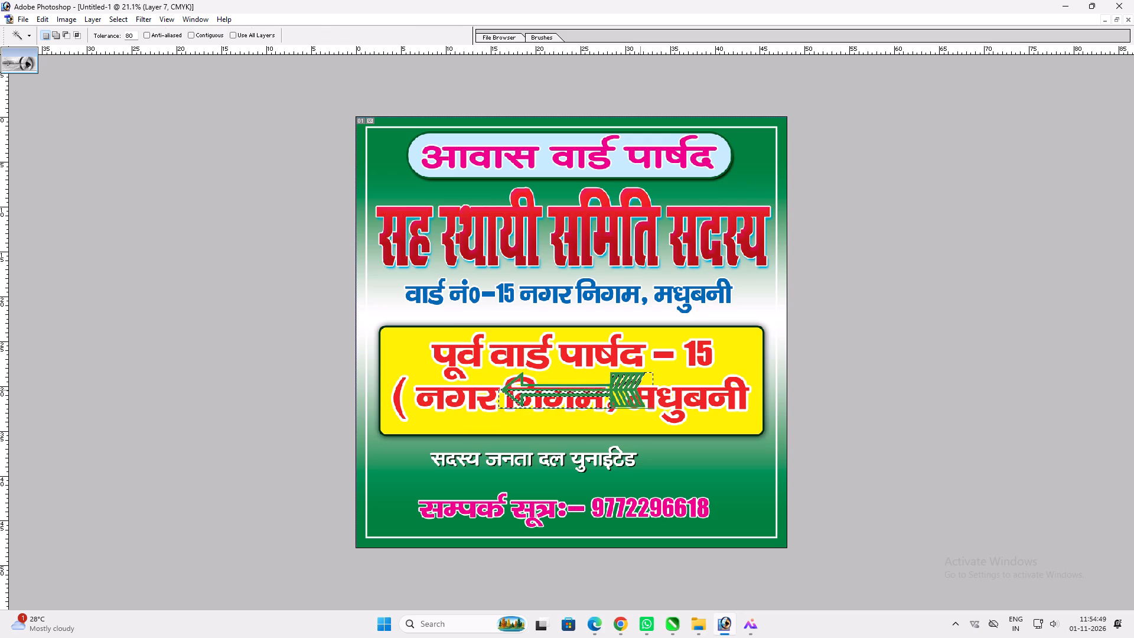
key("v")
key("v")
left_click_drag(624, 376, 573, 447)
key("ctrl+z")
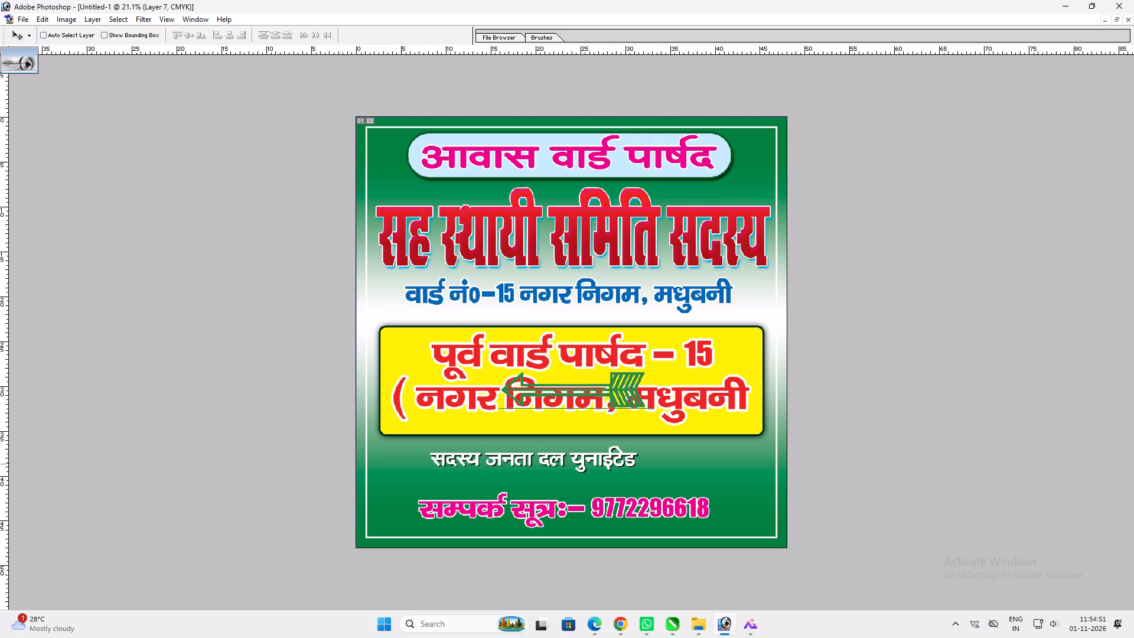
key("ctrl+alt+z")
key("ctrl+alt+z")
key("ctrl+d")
Move the arrow image with its white background onto the start of the party line, beside the banner's inner border.
key("v")
key("v")
left_click_drag(620, 370, 550, 452)
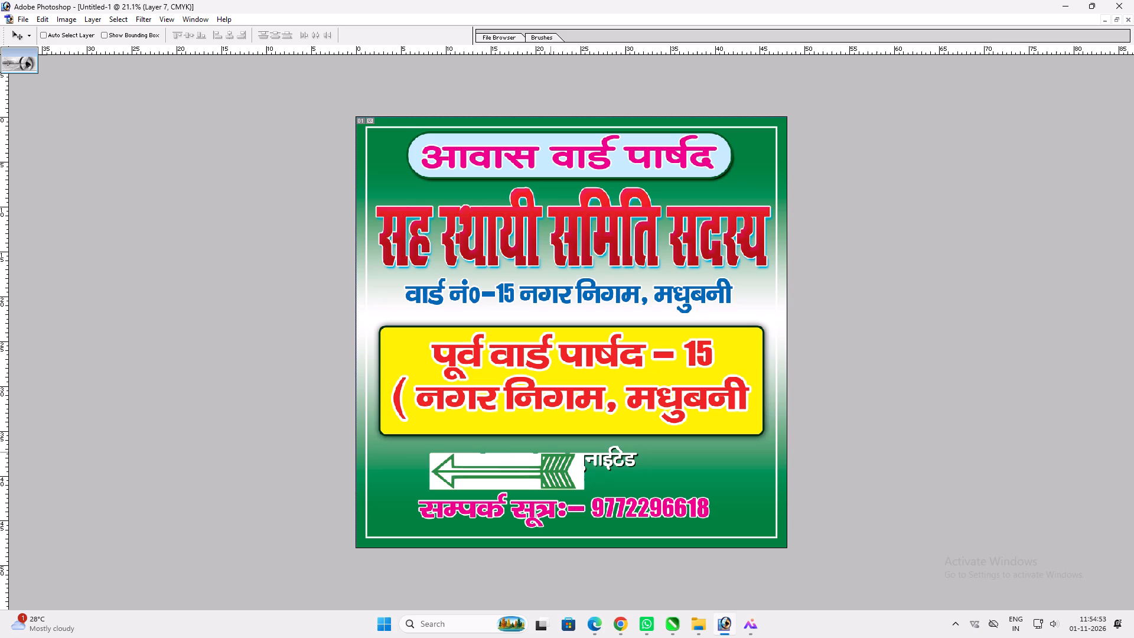
left_click_drag(550, 452, 498, 447)
right_click(523, 466)
left_click(536, 470)
right_click(524, 467, "ctrl+shift")
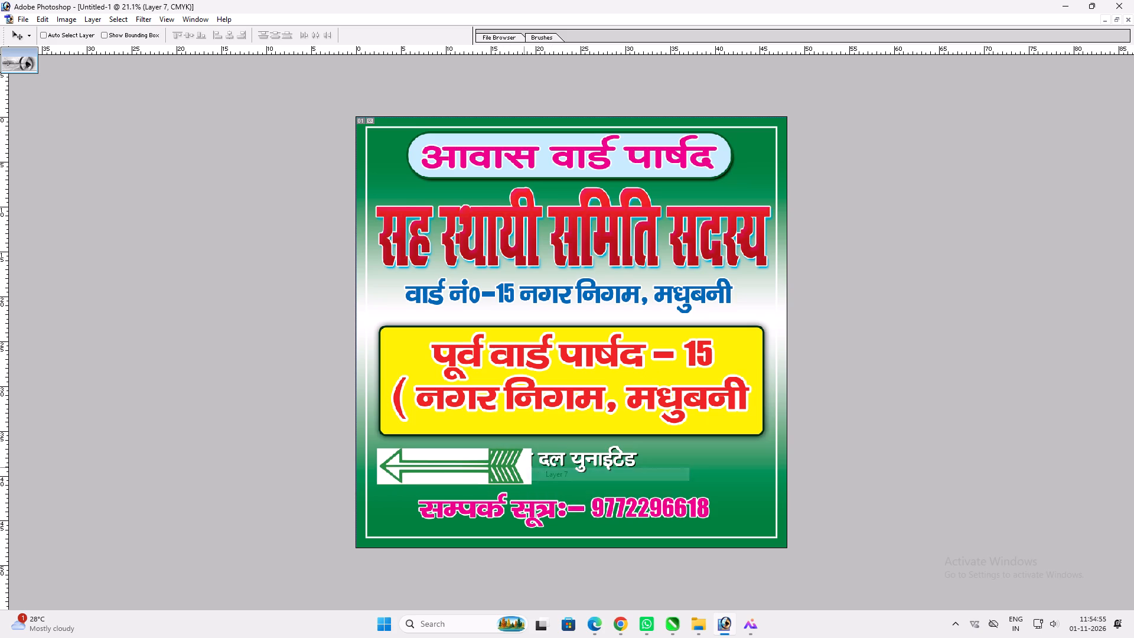
left_click(539, 475, "ctrl+shift")
left_click_drag(541, 476, 533, 473)
Delete the white background around and inside the arrow using a Magic Wand selection.
key("w")
left_click(519, 471)
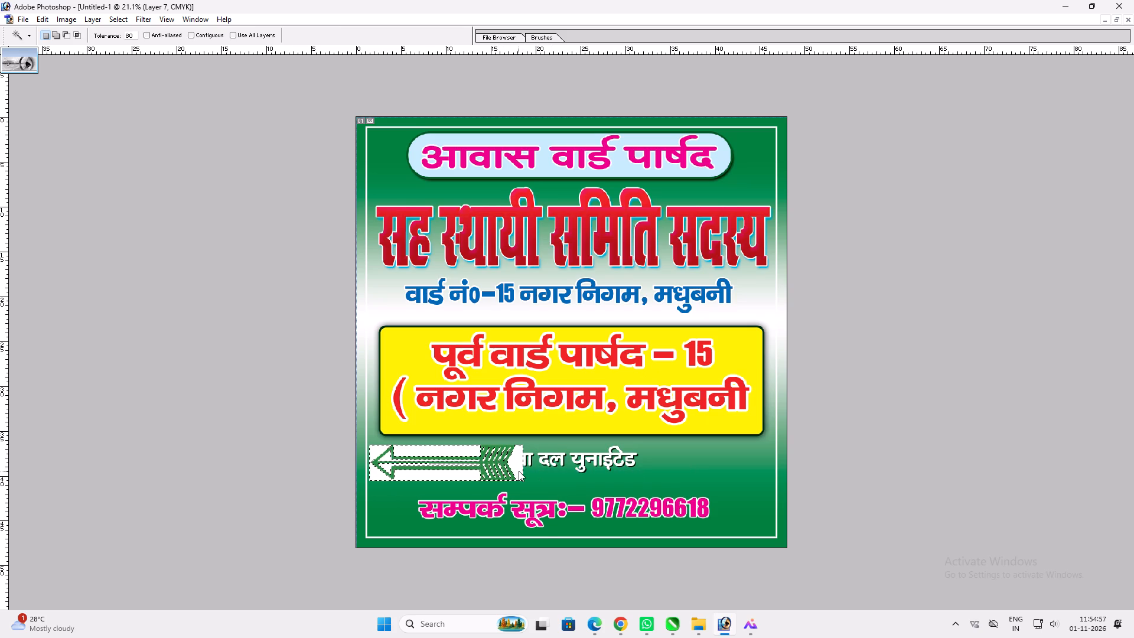
key("Delete")
key("ctrl+d")
Copy a full-width strip of the underlying white layer at the party line to a new layer and raise it behind the arrow.
key("m")
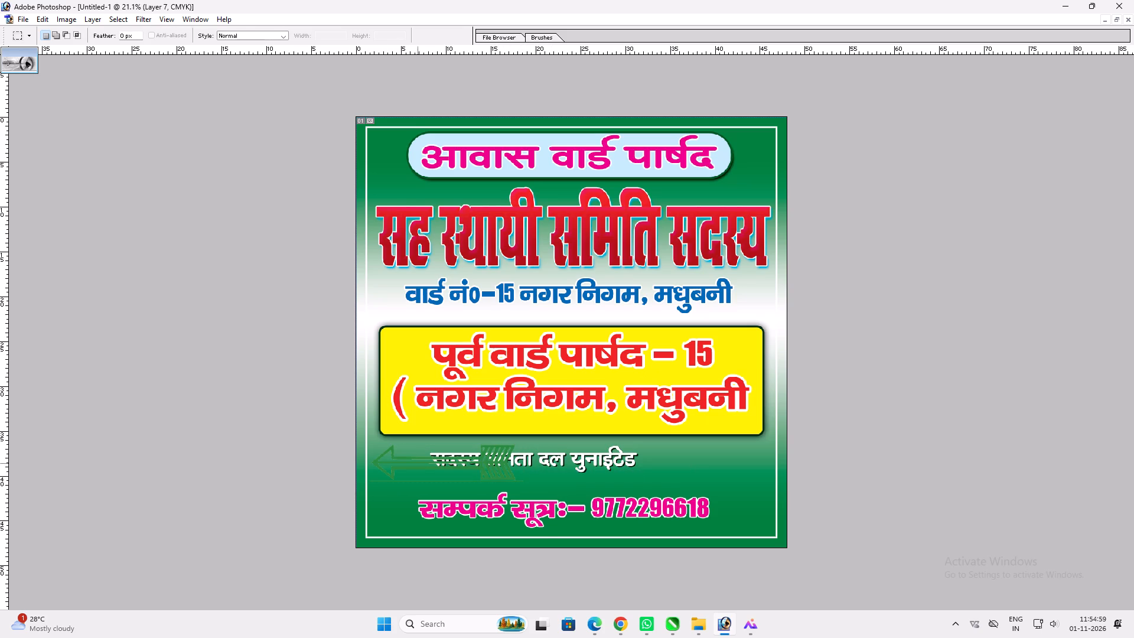
left_click_drag(343, 445, 778, 477)
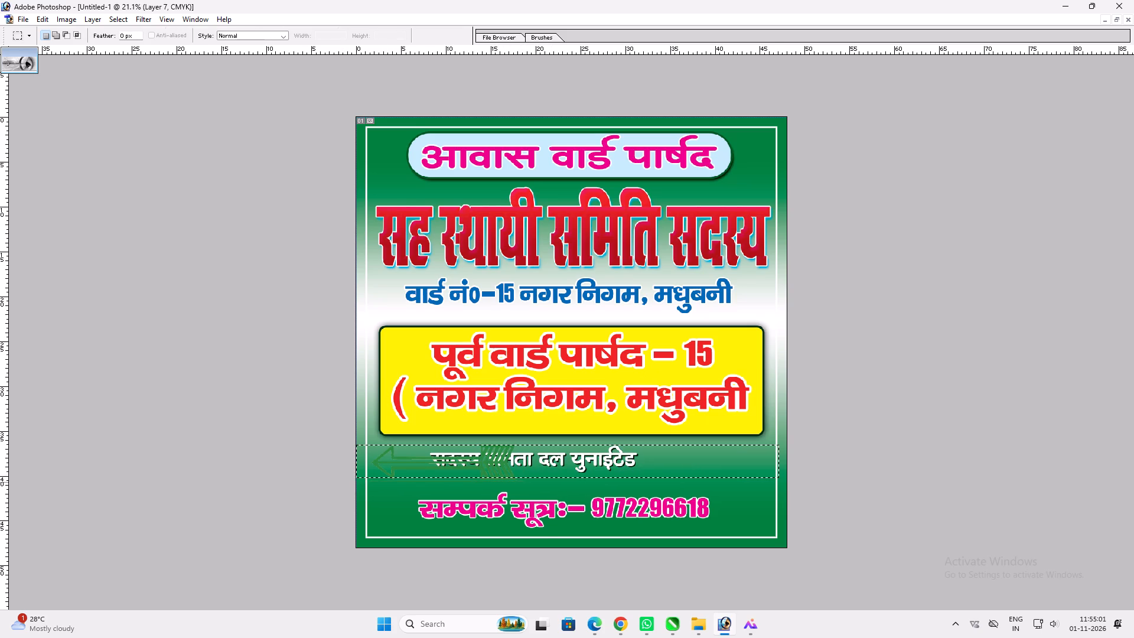
key("v")
right_click(757, 483)
left_click(777, 500)
key("ctrl+c")
key("ctrl+v")
key("ctrl+bracketright")
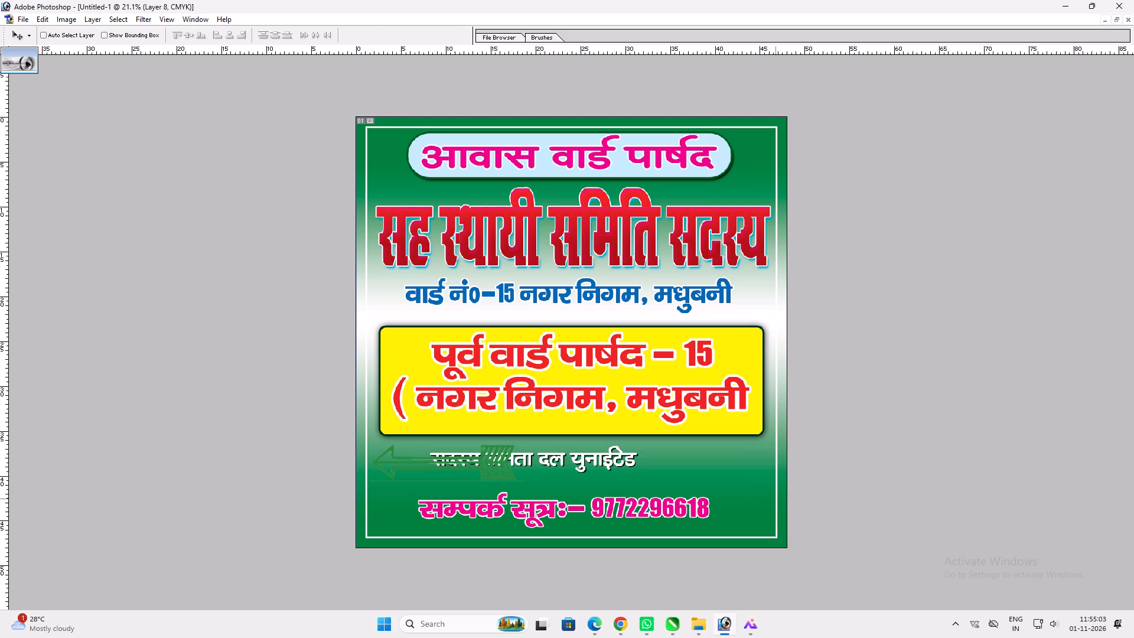
key("ctrl+bracketright")
key("ctrl+bracketright")
key("ctrl+bracketright")
key("ctrl+z")
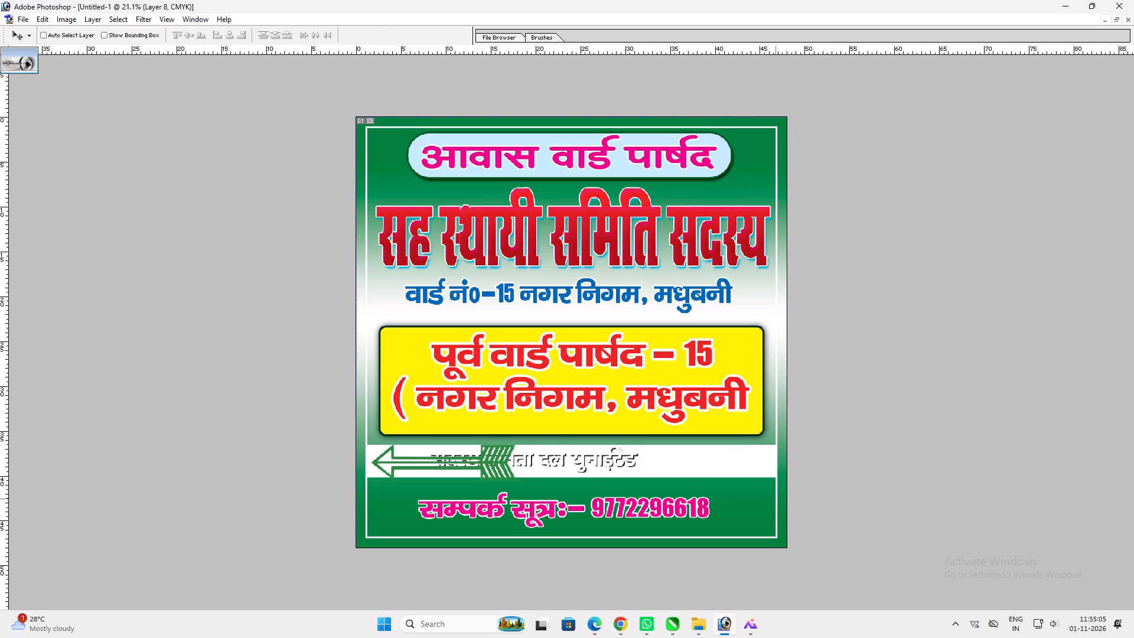
Stretch the white band downward behind the contact line almost to the bottom border, shifting the contact line slightly right.
key("ctrl+t")
left_click_drag(713, 476, 706, 484, "shift")
key("shift+Return")
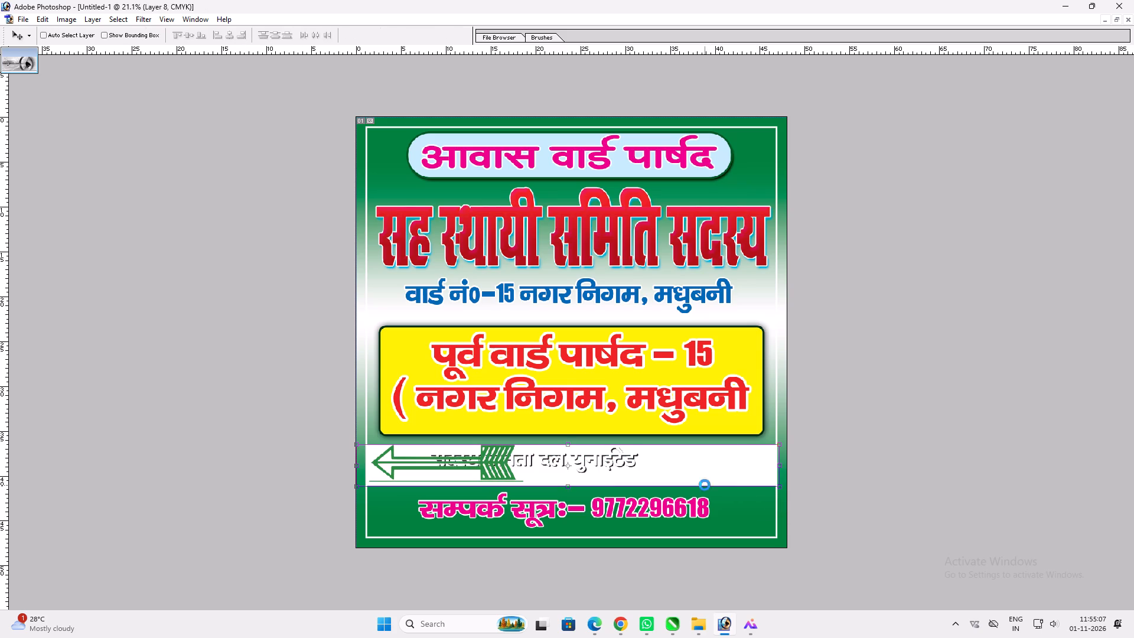
key("v")
double_click(705, 510, "ctrl")
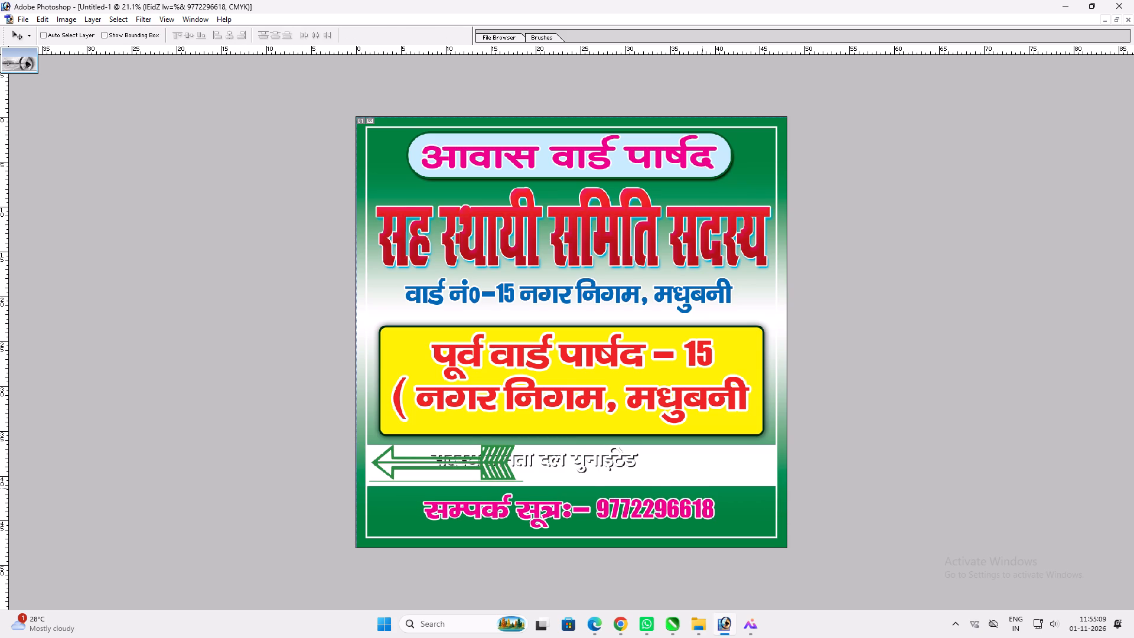
left_click(699, 481, "ctrl")
key("ctrl+t")
left_click_drag(695, 487, 690, 528, "shift")
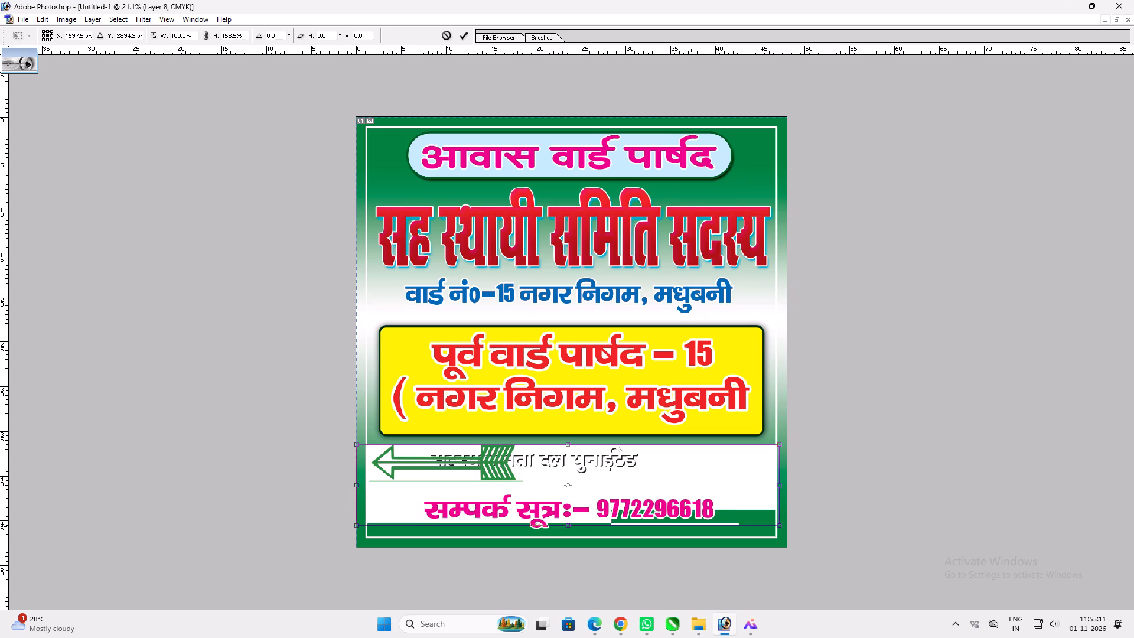
left_click_drag(690, 528, 690, 533, "shift")
key("shift+Return")
key("v")
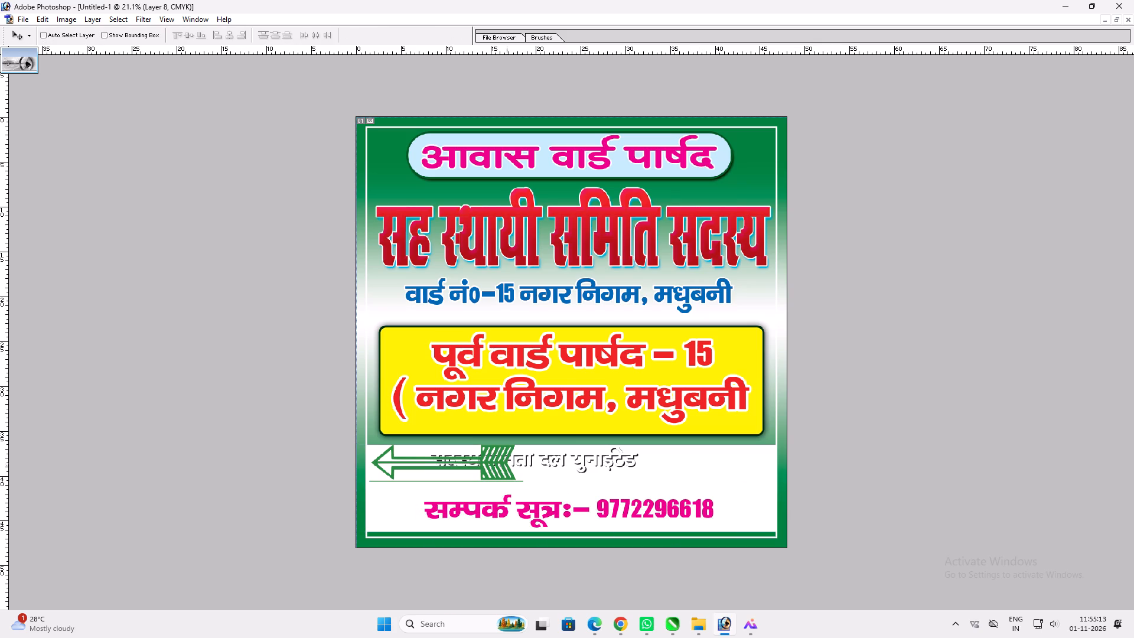
Shift the arrow right along the party line and erase the thin leftover line beneath it.
left_click(480, 467, "ctrl")
left_click_drag(479, 467, 509, 468, "ctrl")
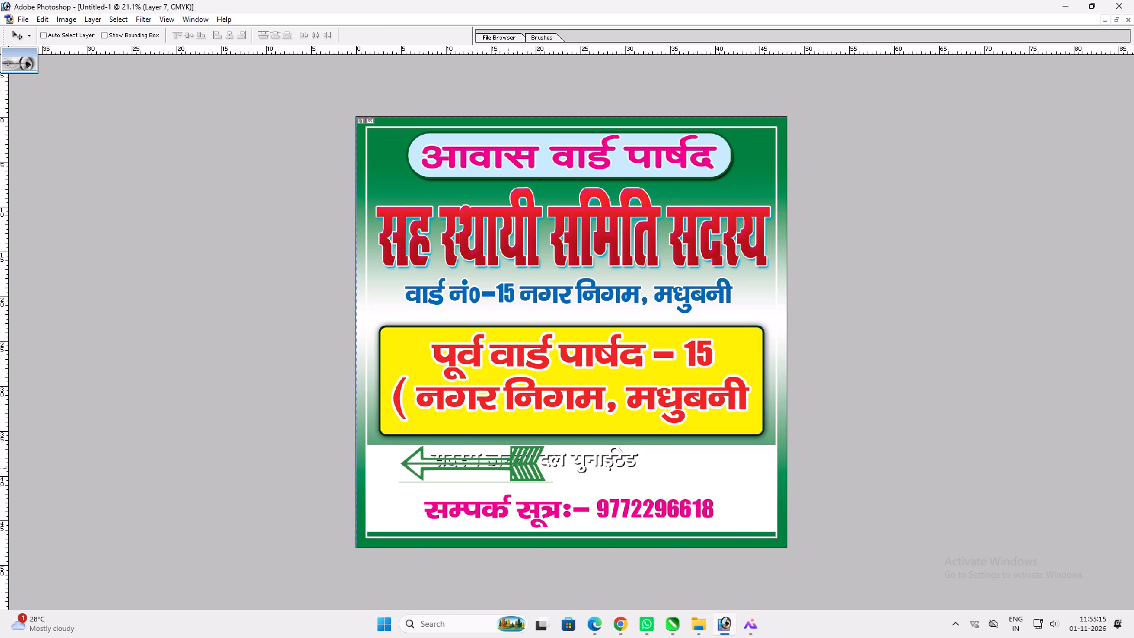
key("m")
left_click_drag(648, 520, 361, 481)
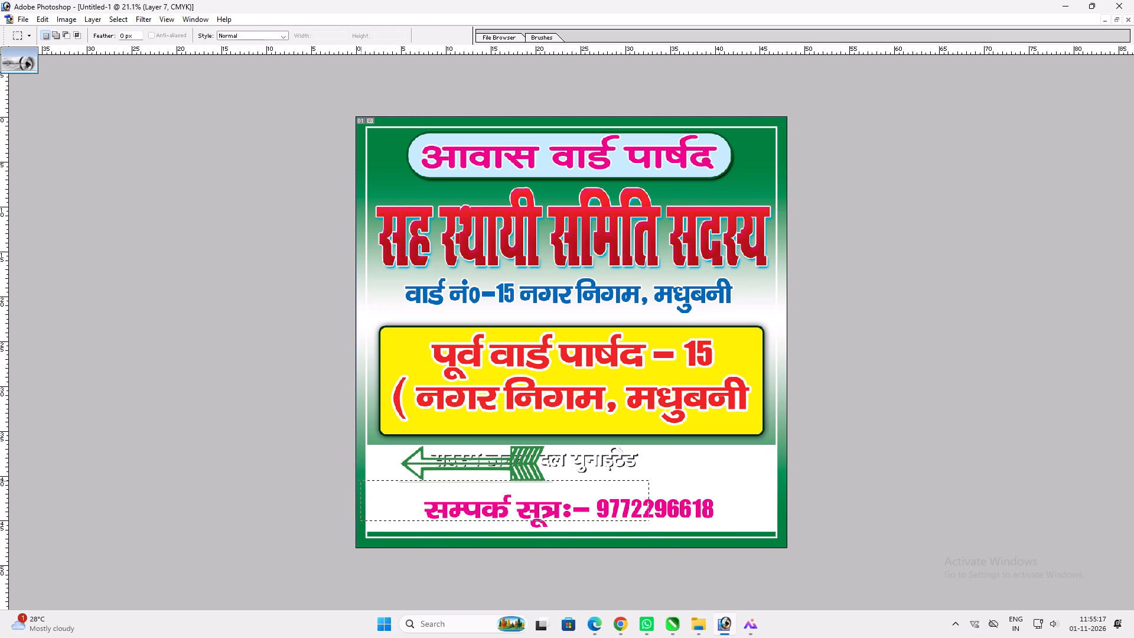
left_click_drag(361, 481, 360, 481)
key("Delete")
key("ctrl+d")
Move the arrow slightly left and down, and flip it horizontally so it points right.
key("v")
left_click_drag(529, 464, 529, 464)
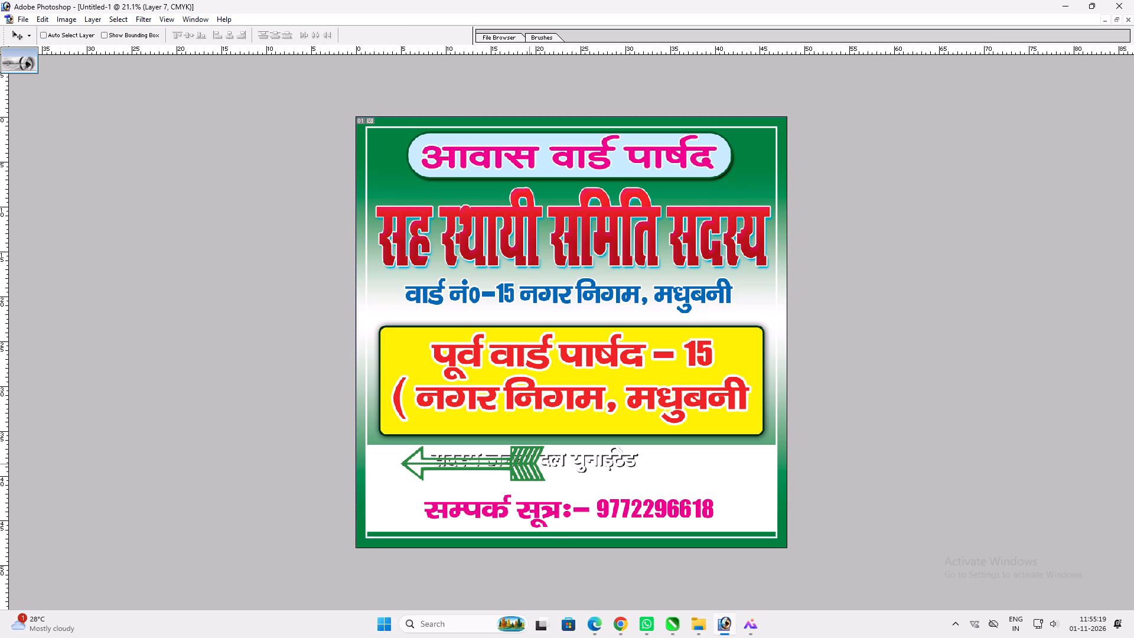
left_click_drag(529, 464, 518, 467)
key("ctrl+t")
right_click(518, 467, "ctrl")
left_click(568, 445)
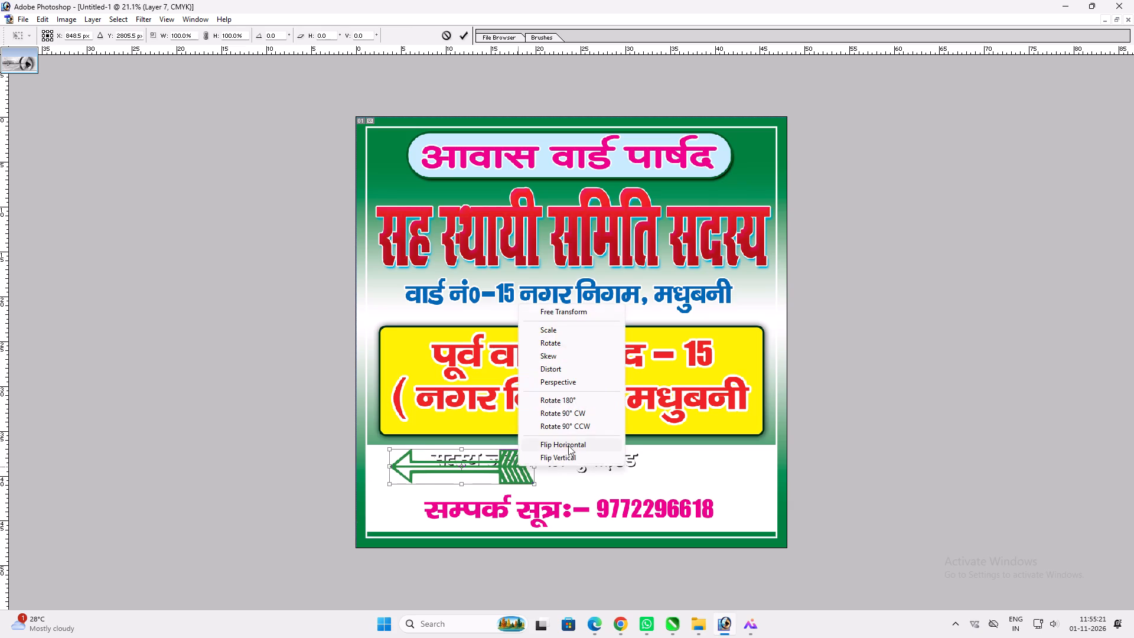
key("Return")
key("v")
Select the arrow's shaft and head, without the feathered tail, and stretch that part slightly taller above and below.
key("n")
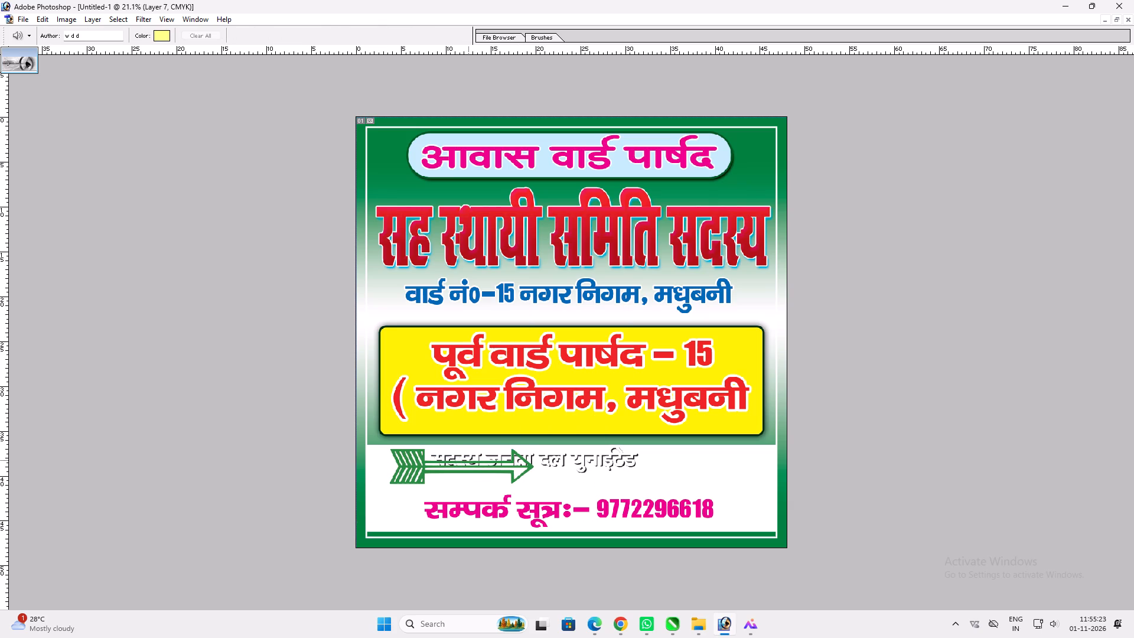
key("m")
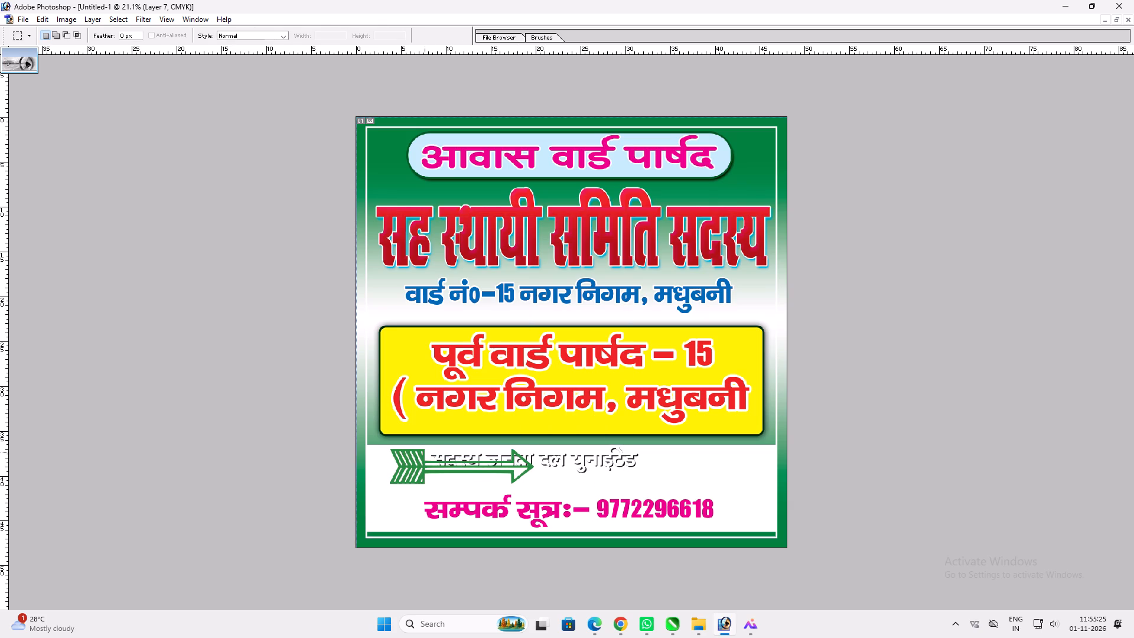
left_click_drag(425, 453, 532, 485)
key("Up")
key("Up")
key("Up")
key("Up")
key("Up")
key("ctrl+t")
left_click_drag(501, 481, 498, 489, "alt+shift")
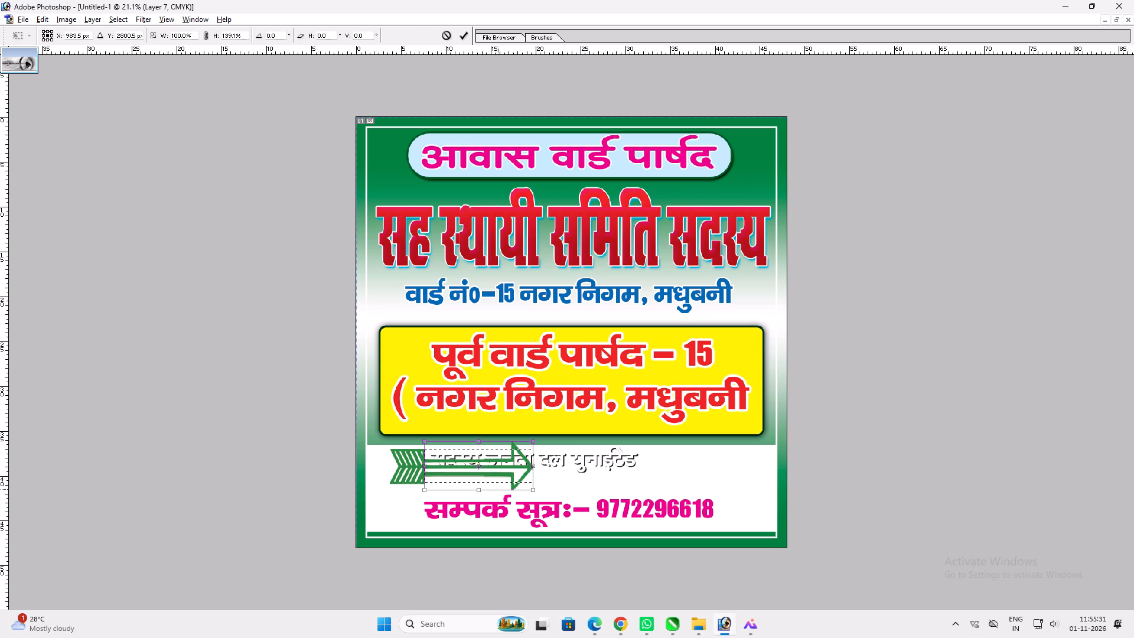
left_click_drag(498, 489, 498, 487, "alt+shift")
key("Return")
key("ctrl+z")
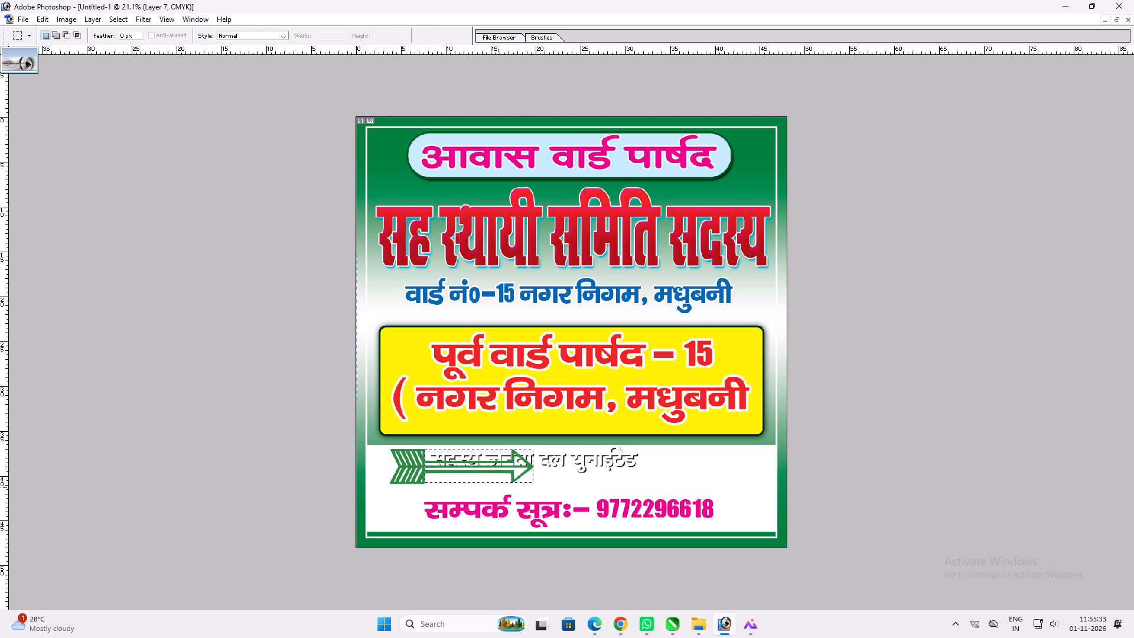
key("ctrl+t")
left_click_drag(498, 480, 496, 489, "alt+shift")
key("Return")
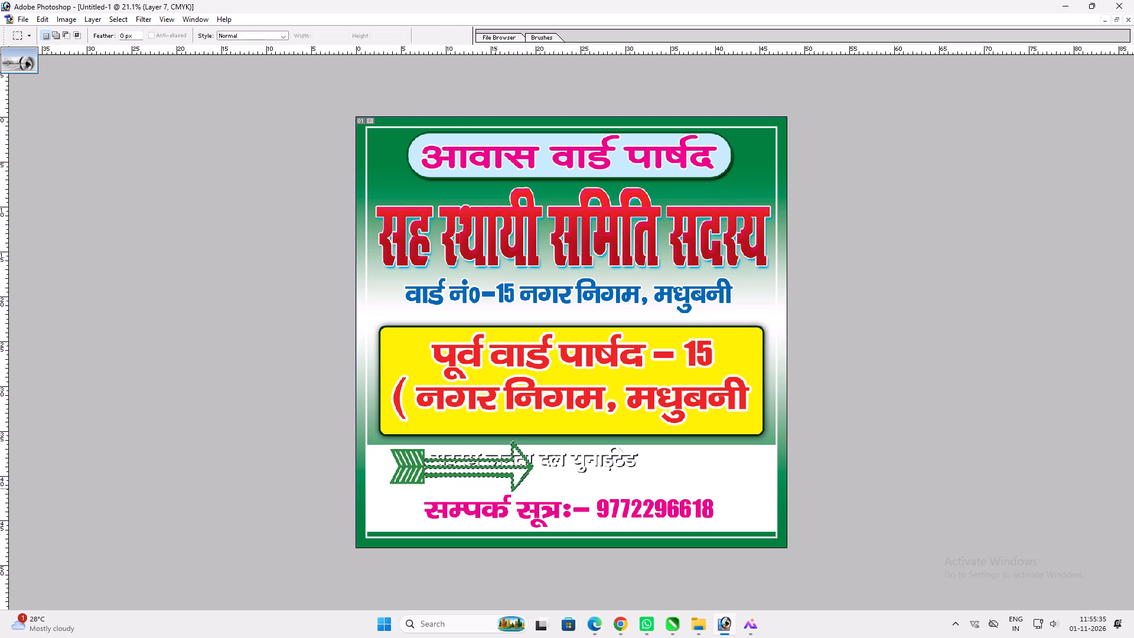
key("ctrl+d")
key("v")
Select the arrowhead with a short piece of shaft and move it right to near the white band's right edge.
key("m")
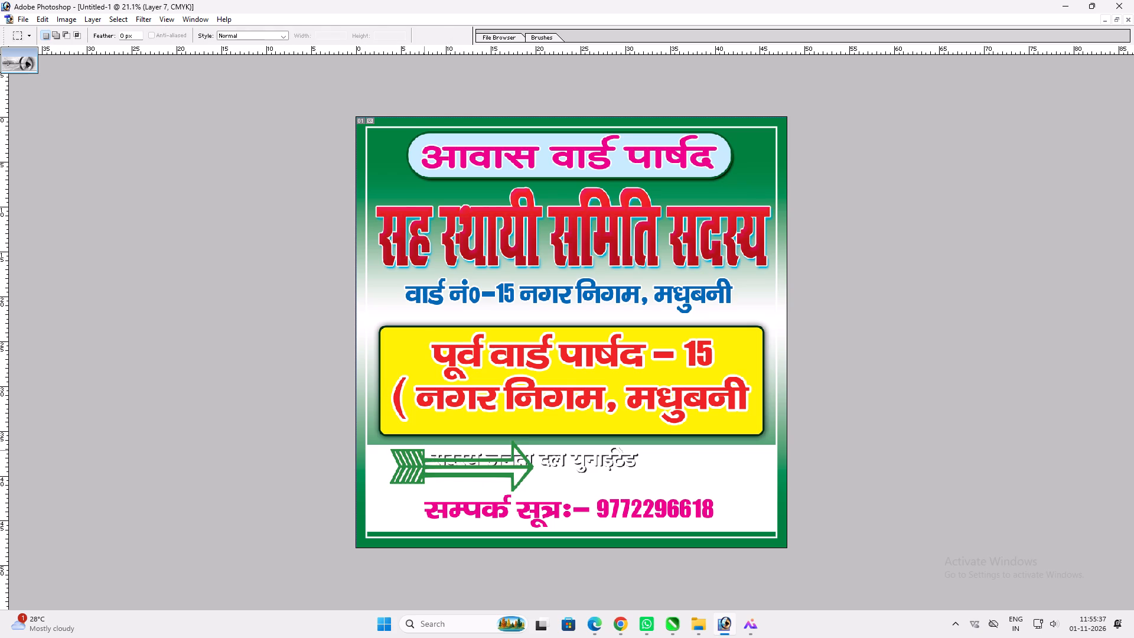
left_click_drag(483, 438, 498, 444)
left_click_drag(498, 444, 572, 502)
key("v")
left_click(529, 467, "ctrl")
left_click_drag(529, 467, 761, 461, "shift")
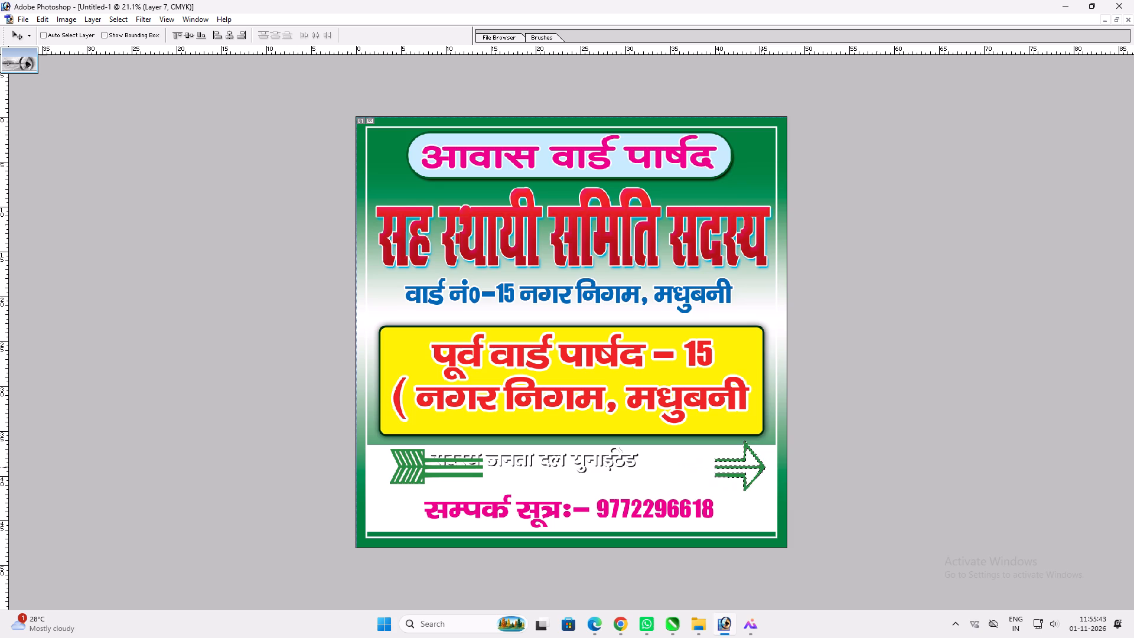
key("ctrl+d")
Make a rectangular selection around the cut end of the shaft attached to the arrow's tail.
key("n")
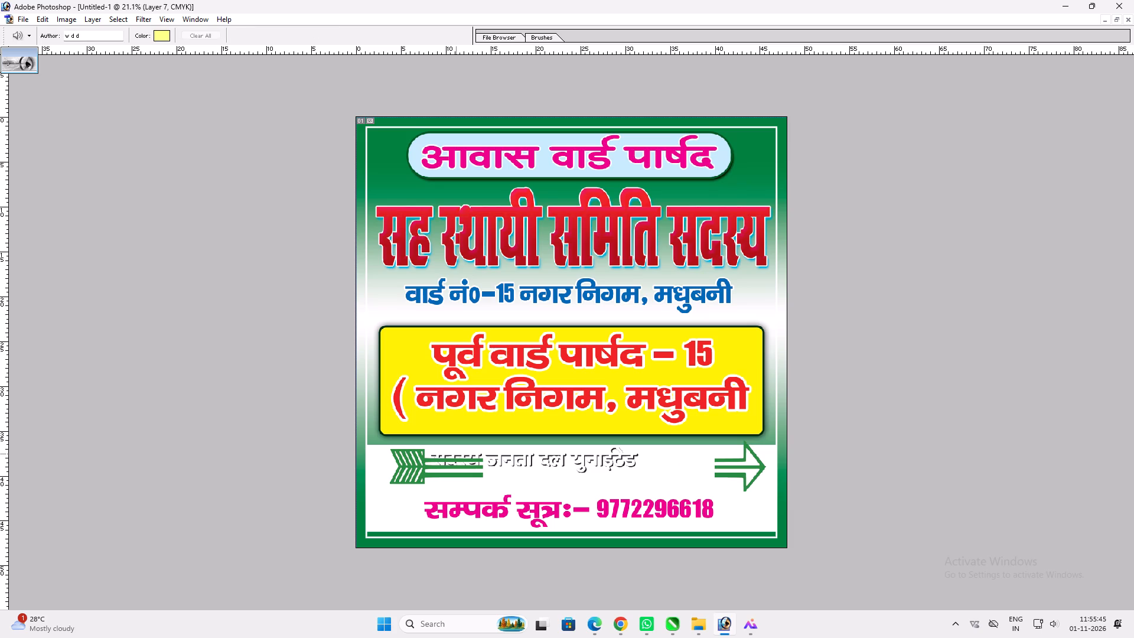
key("m")
left_click_drag(457, 452, 512, 484)
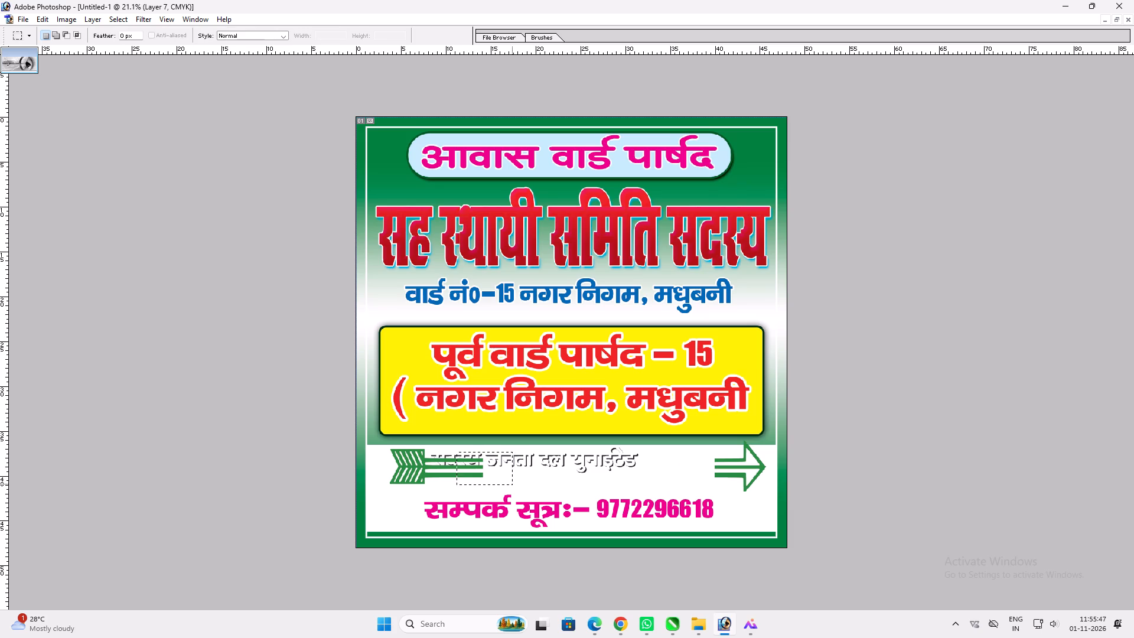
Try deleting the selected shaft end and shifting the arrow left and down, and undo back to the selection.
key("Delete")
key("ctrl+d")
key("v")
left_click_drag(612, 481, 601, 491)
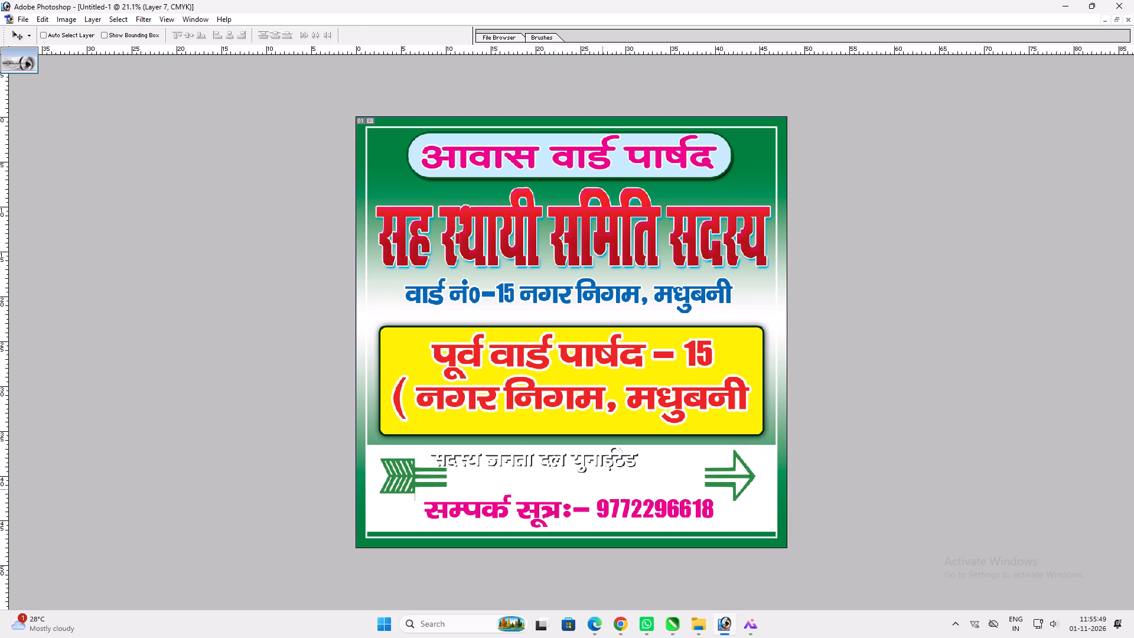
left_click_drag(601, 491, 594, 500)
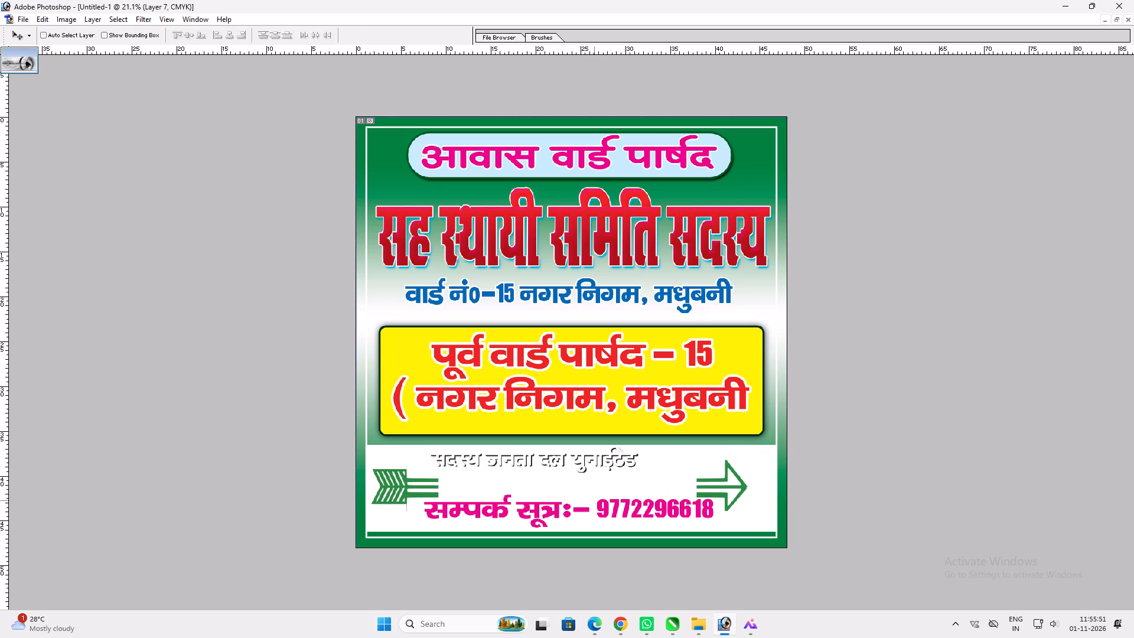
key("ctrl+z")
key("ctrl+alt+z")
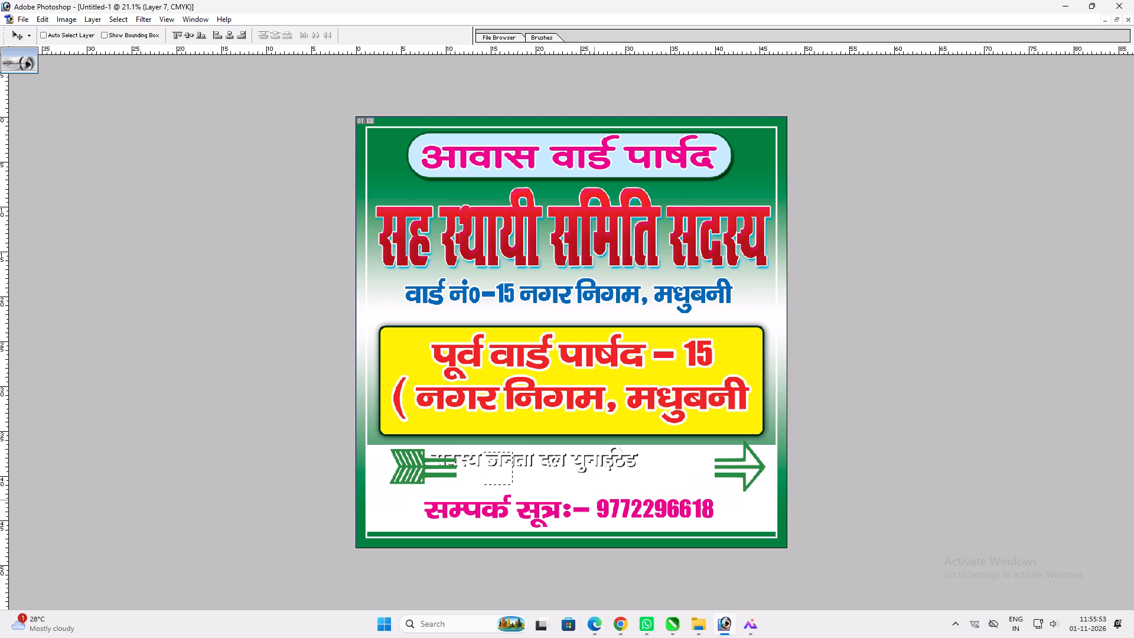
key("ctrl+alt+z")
Stretch the selected shaft end horizontally toward the separated arrowhead and deselect it.
key("ctrl+t")
left_click_drag(513, 468, 685, 467, "shift")
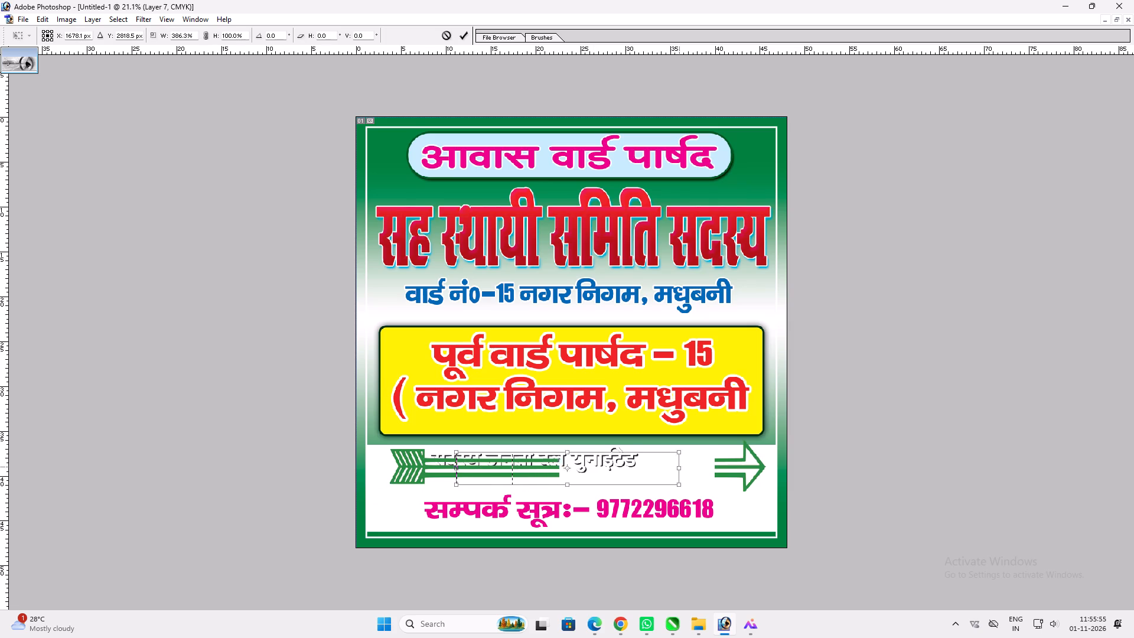
left_click_drag(685, 467, 712, 466, "shift")
key("Return")
key("ctrl+d")
Shift the whole arrow slightly left and down within the white band.
key("v")
left_click_drag(695, 475, 679, 480)
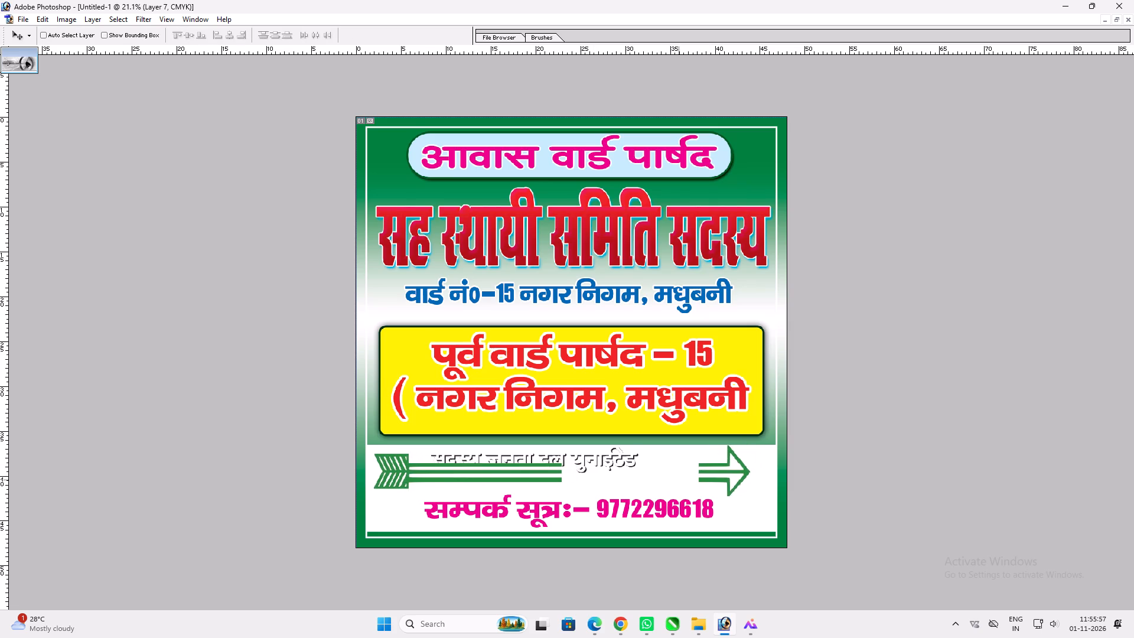
left_click_drag(679, 480, 677, 480)
Outline a rounded rectangle across the arrow's shaft, copy that area of the Background to a new layer, and raise it to the top.
key("u")
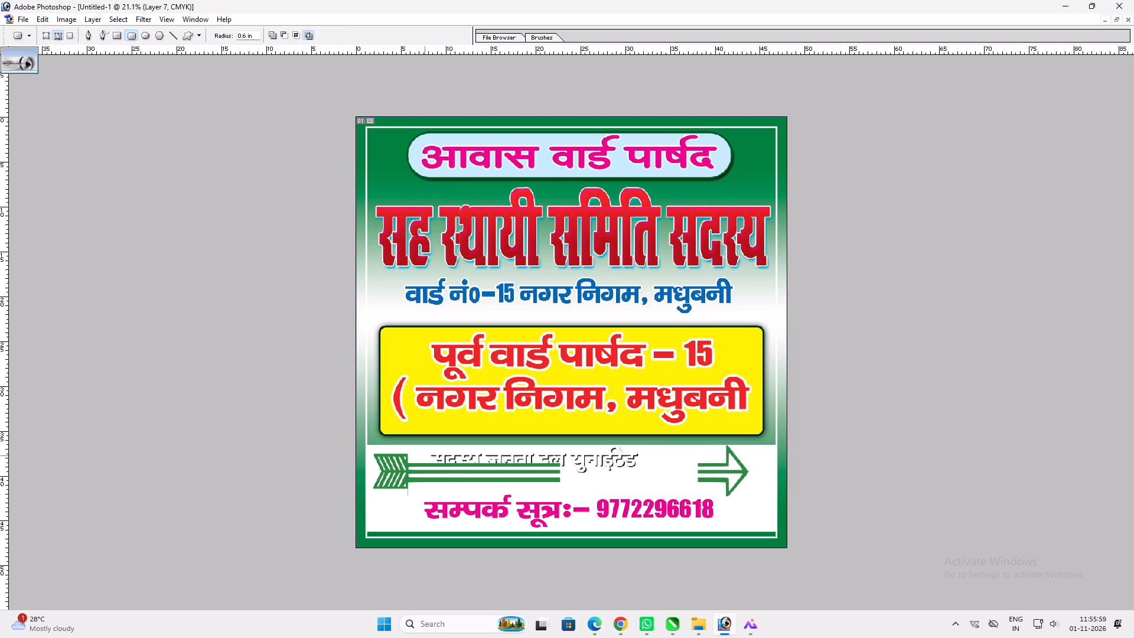
left_click_drag(416, 453, 711, 488)
key("ctrl+Return")
key("v")
right_click(750, 455)
left_click(778, 483)
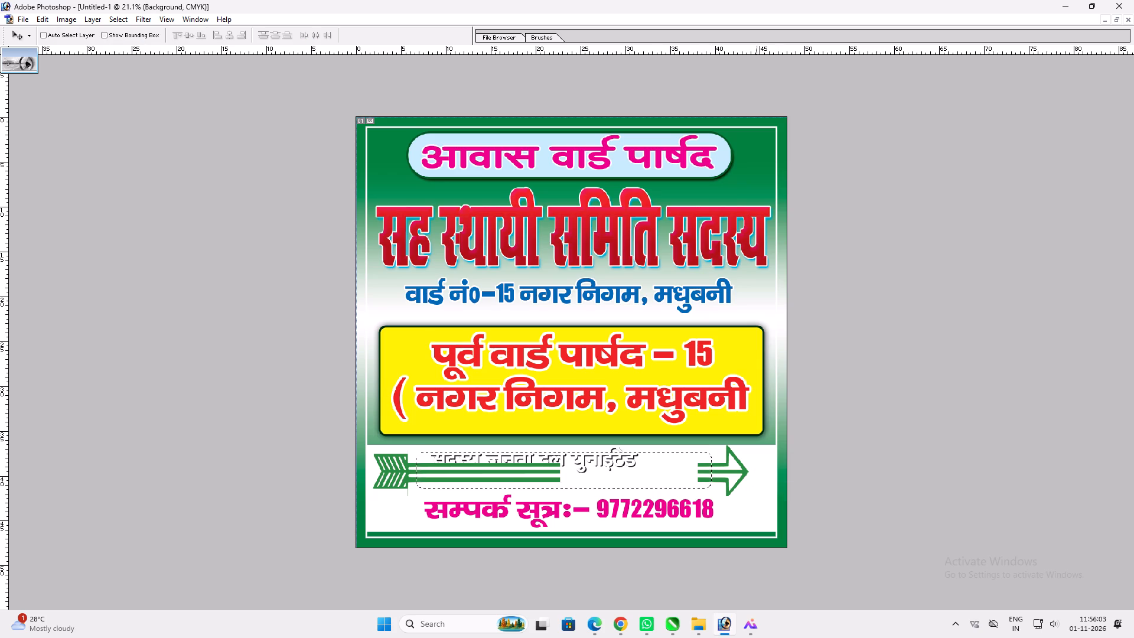
key("ctrl+c")
key("ctrl+v")
key("ctrl+shift+bracketright")
key("ctrl+shift+bracketright")
Apply a Color Overlay to the new rounded bar, using the green sampled from the arrow.
key("alt+l")
key("alt+y")
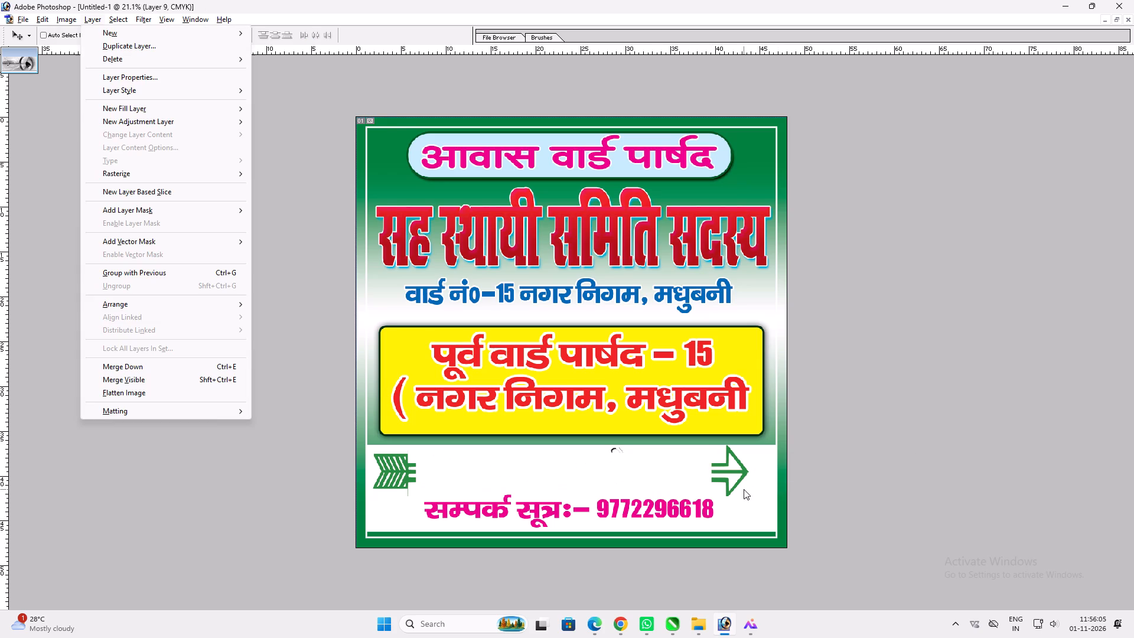
key("alt+l")
key("alt+y")
key("n")
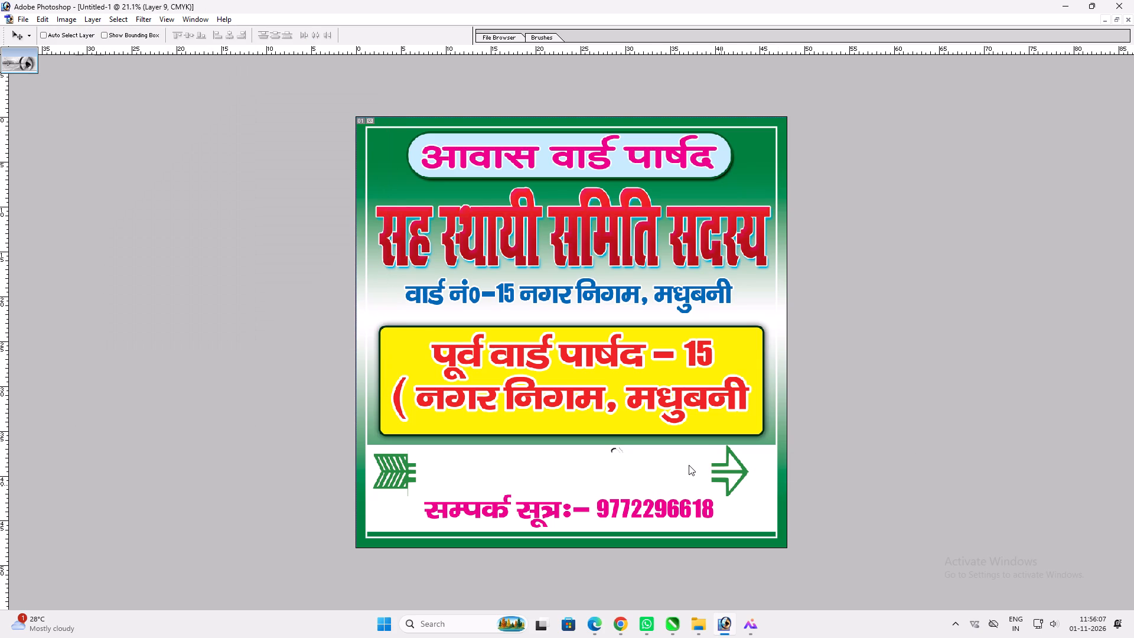
left_click(871, 415)
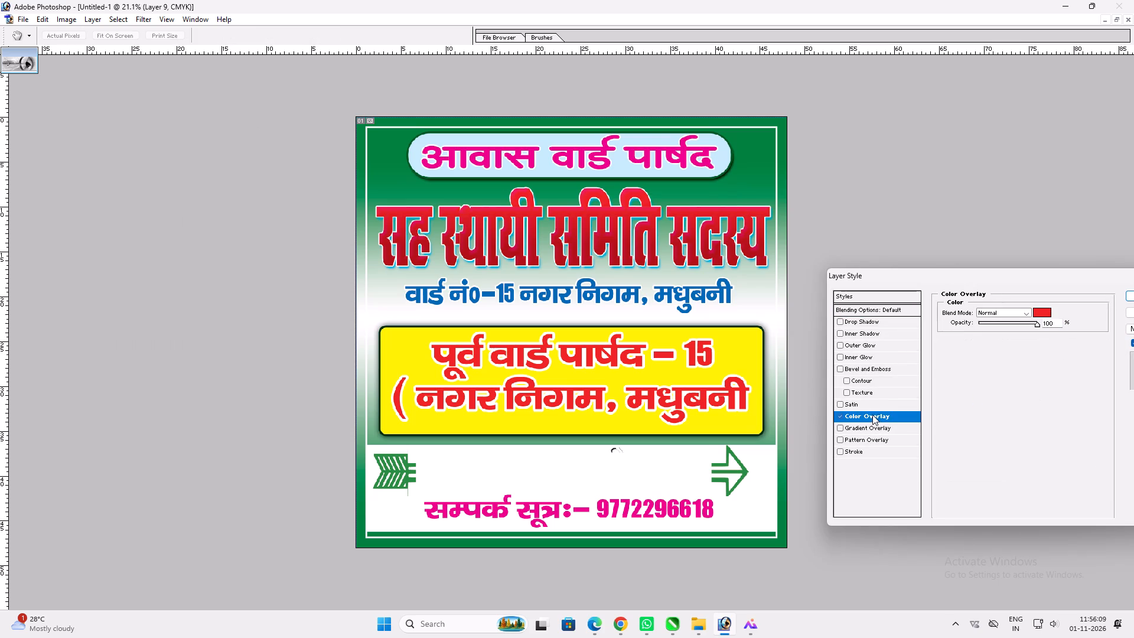
left_click(1042, 311)
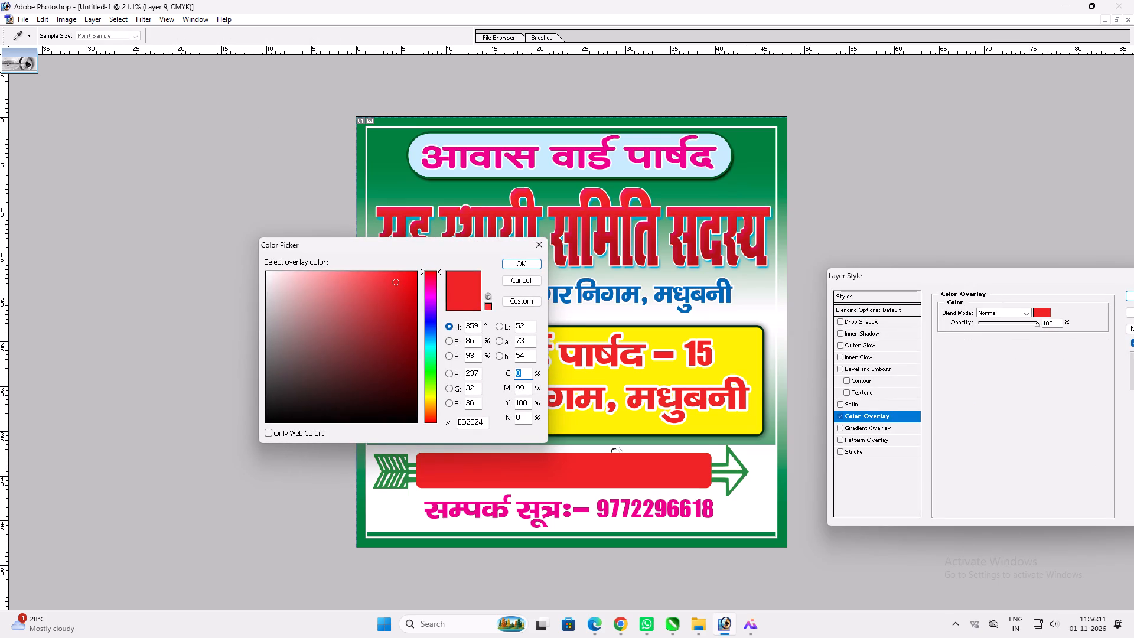
left_click(743, 473)
key("Return")
key("Return")
key("v")
left_click(637, 484)
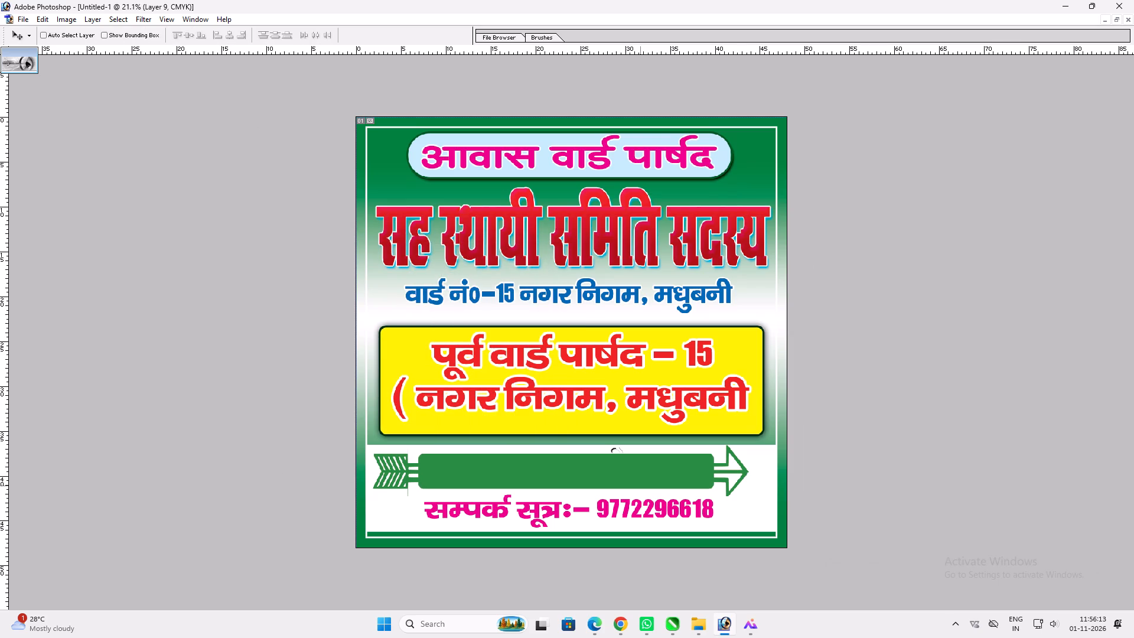
Bring the party line to the front and move it slightly down onto the green bar.
key("t")
left_click(546, 471)
key("Return")
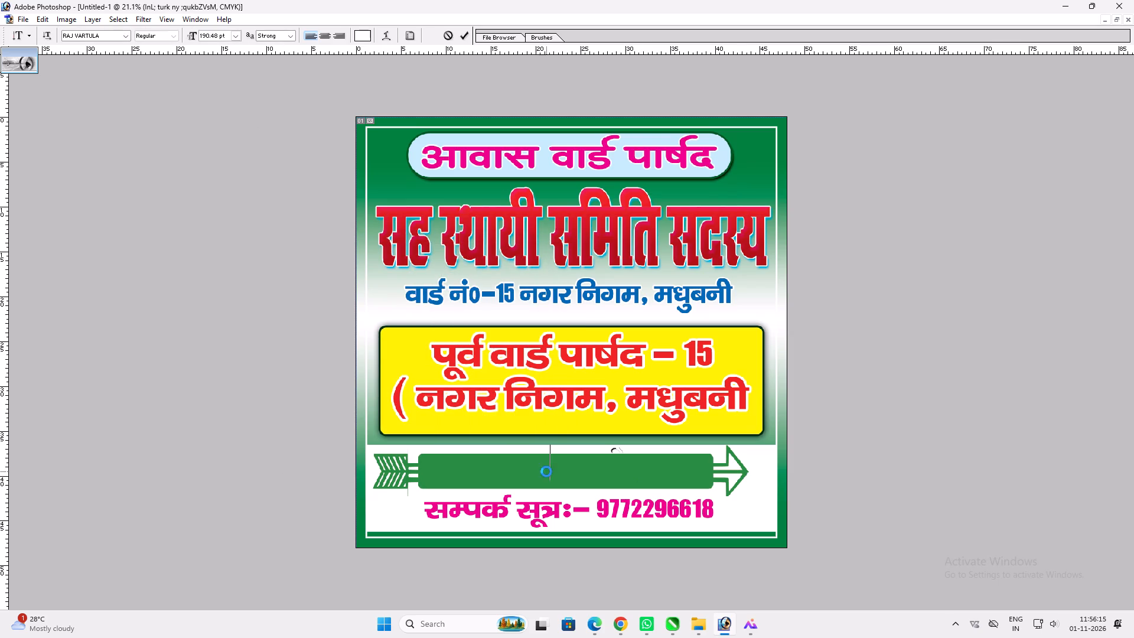
key("ctrl+shift+bracketright")
key("v")
left_click_drag(546, 471, 545, 482)
Change the font of the whole party line to RAJ 04.
key("t")
left_click(544, 478)
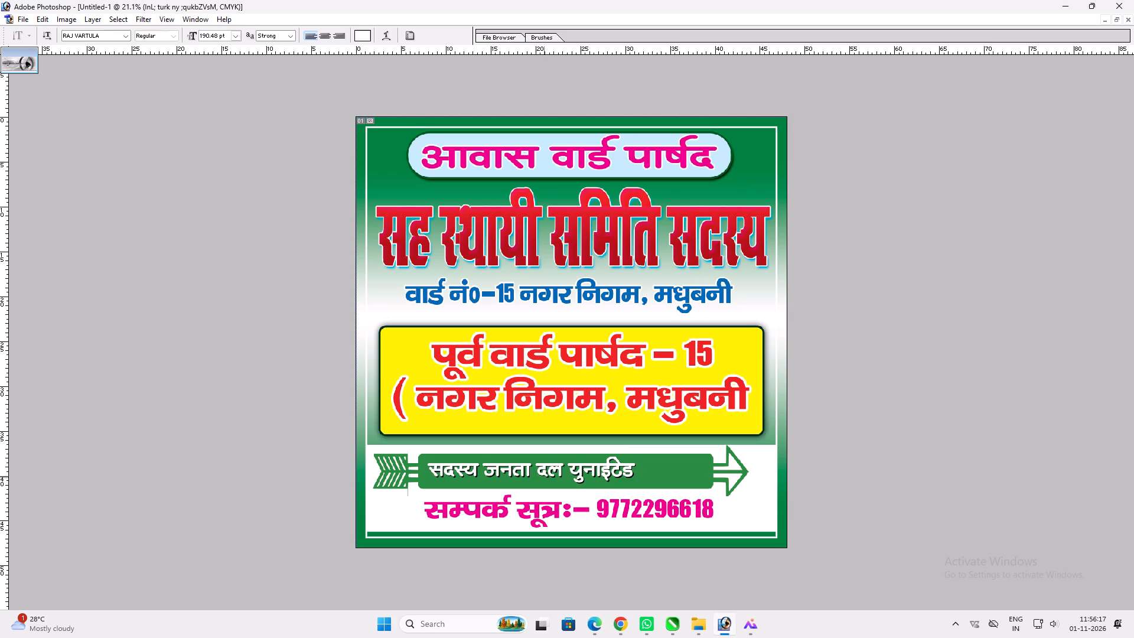
key("ctrl+a")
left_click(93, 37)
type("ra")
key("Left")
key("Down")
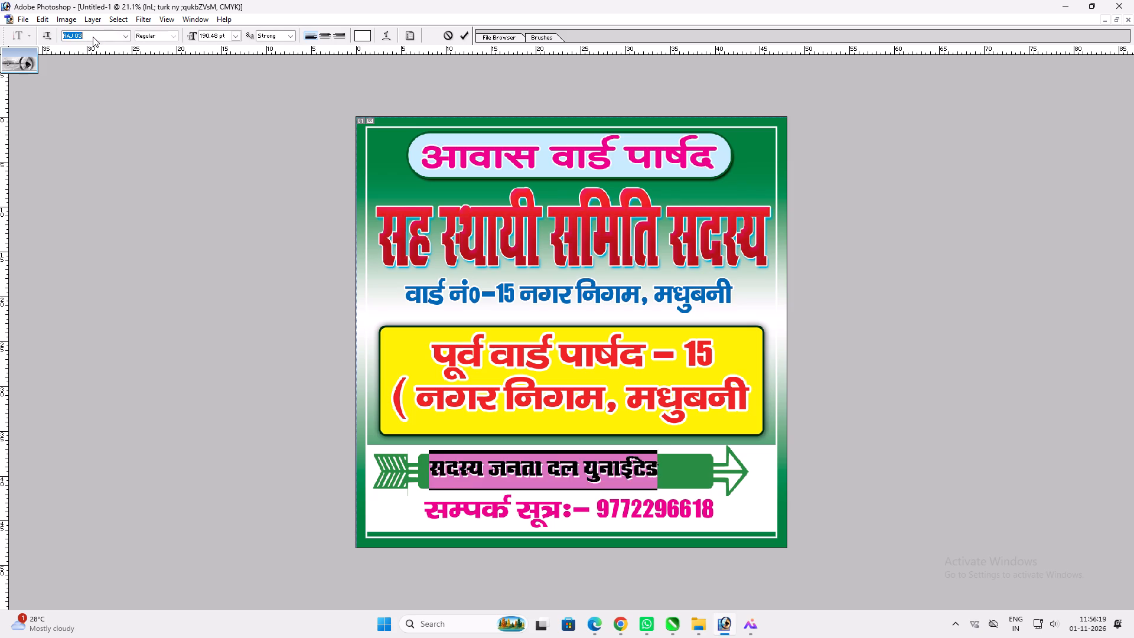
key("Down")
key("Down")
key("Up")
key("Return")
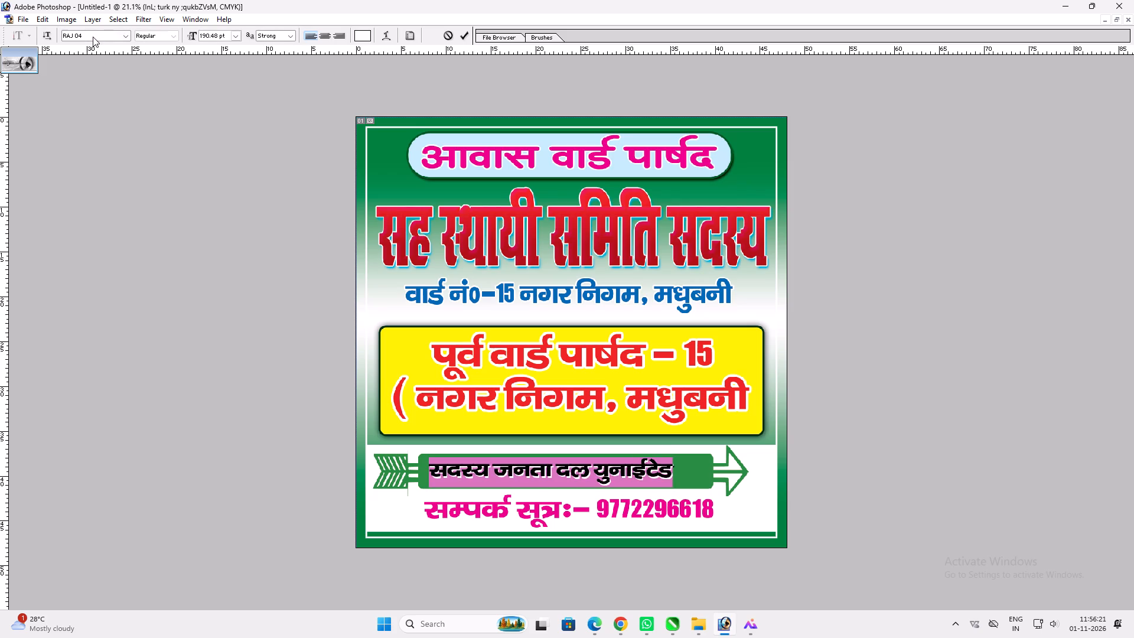
key("Return")
Enlarge the party line to about 109%, nudge it up, and enlarge it slightly more to fill the green bar's width.
key("ctrl+t")
left_click_drag(673, 477, 695, 473, "shift")
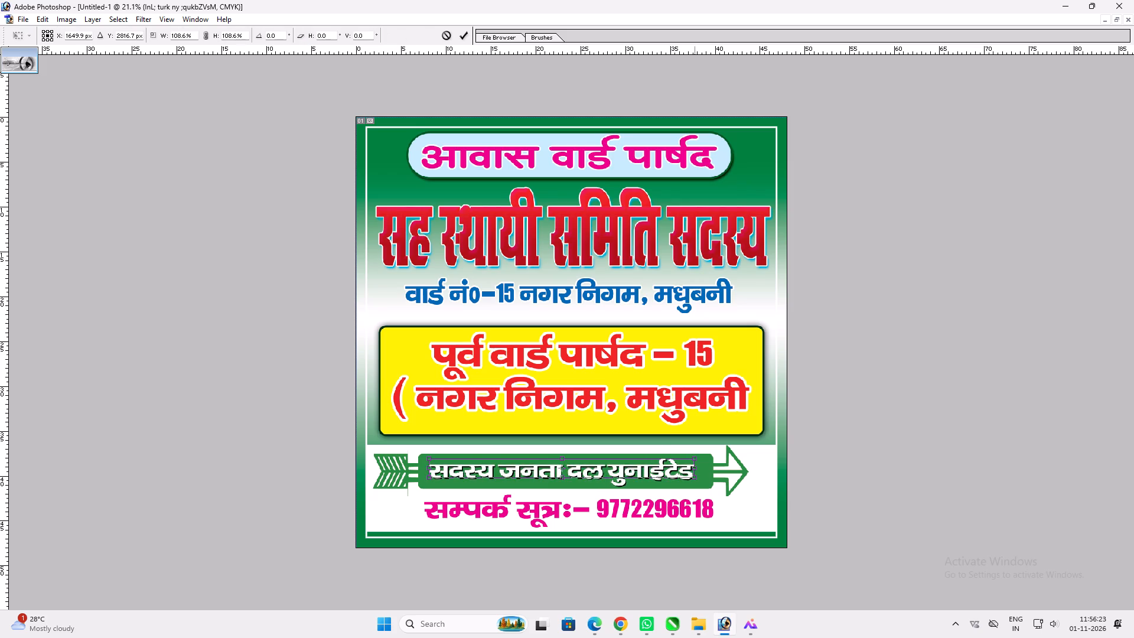
left_click(695, 467, "shift")
key("shift+Return")
key("v")
key("Up")
key("Up")
key("Up")
key("v")
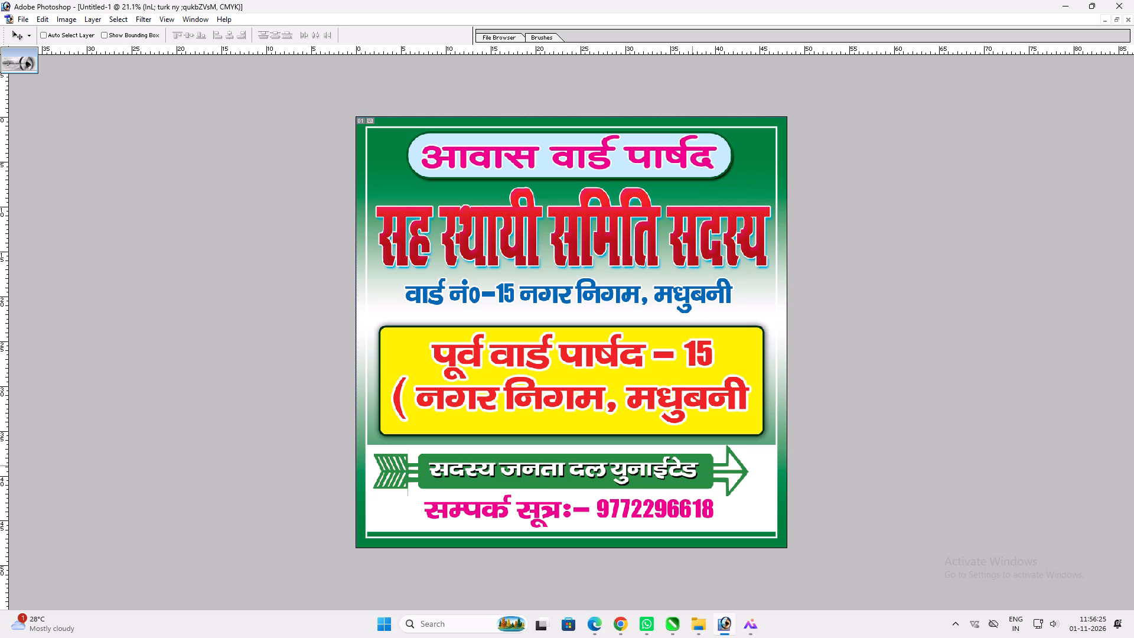
key("ctrl+t")
left_click(697, 468, "alt+shift")
key("Return")
key("v")
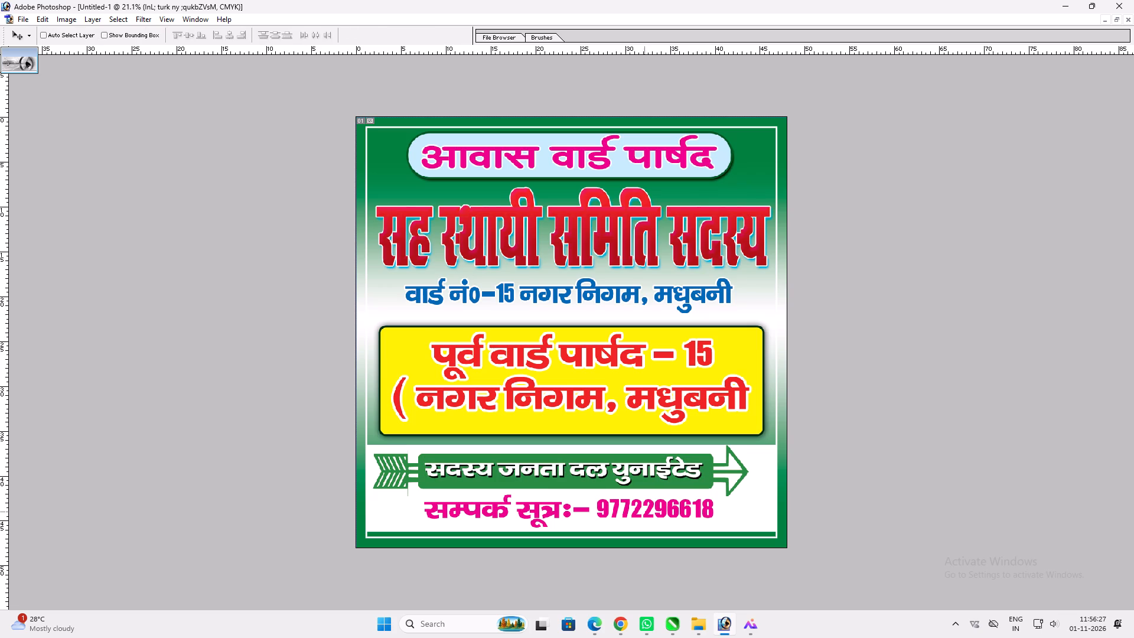
Widen the magenta contact line slightly on both sides.
left_click(637, 509, "ctrl")
key("ctrl+t")
left_click_drag(420, 507, 412, 507, "alt+shift")
key("Return")
key("v")
Narrow the green bar behind the party line symmetrically to about 93.5% of its width.
key("space")
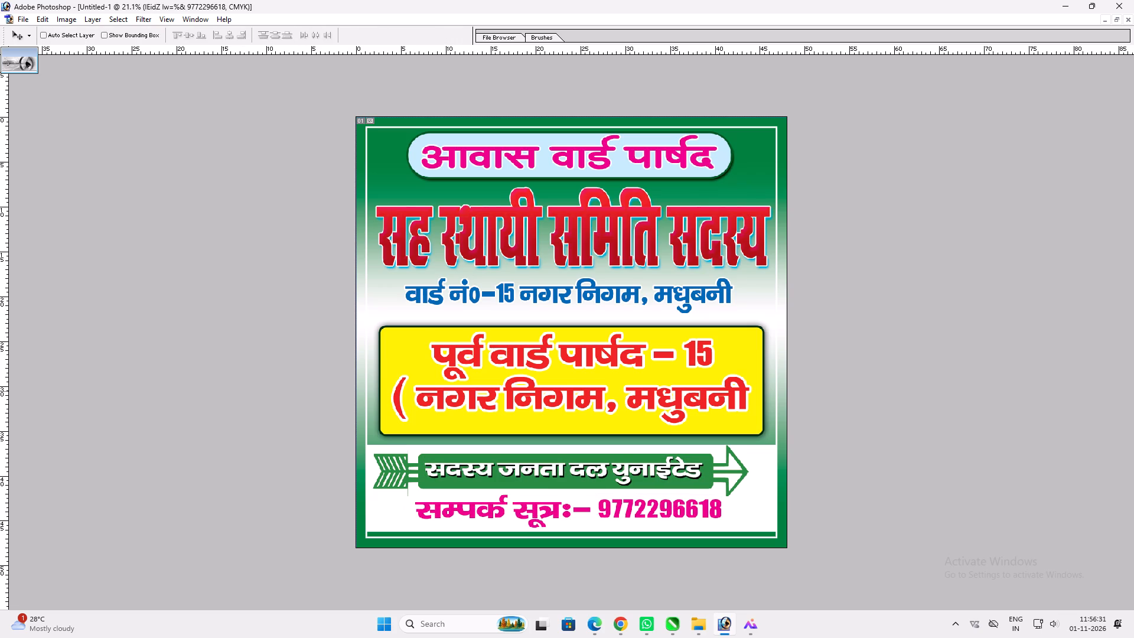
key("ctrl+0")
type("vv")
scroll(577, 415, "up", 1)
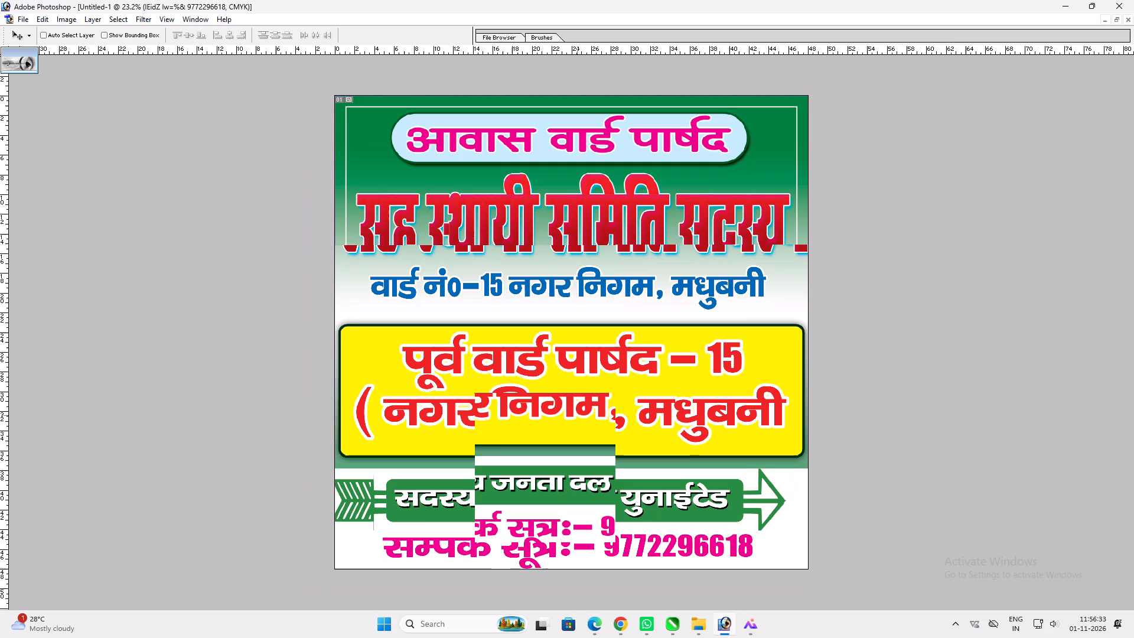
left_click(661, 480, "ctrl")
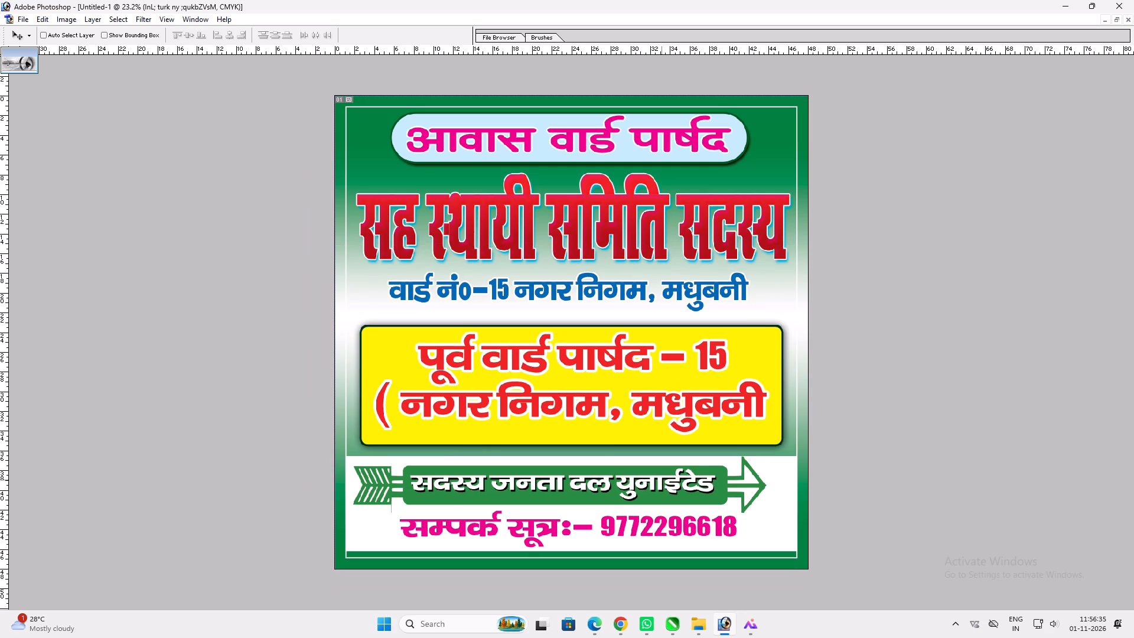
left_click(722, 483, "ctrl")
key("ctrl+t")
left_click_drag(728, 479, 716, 480, "shift")
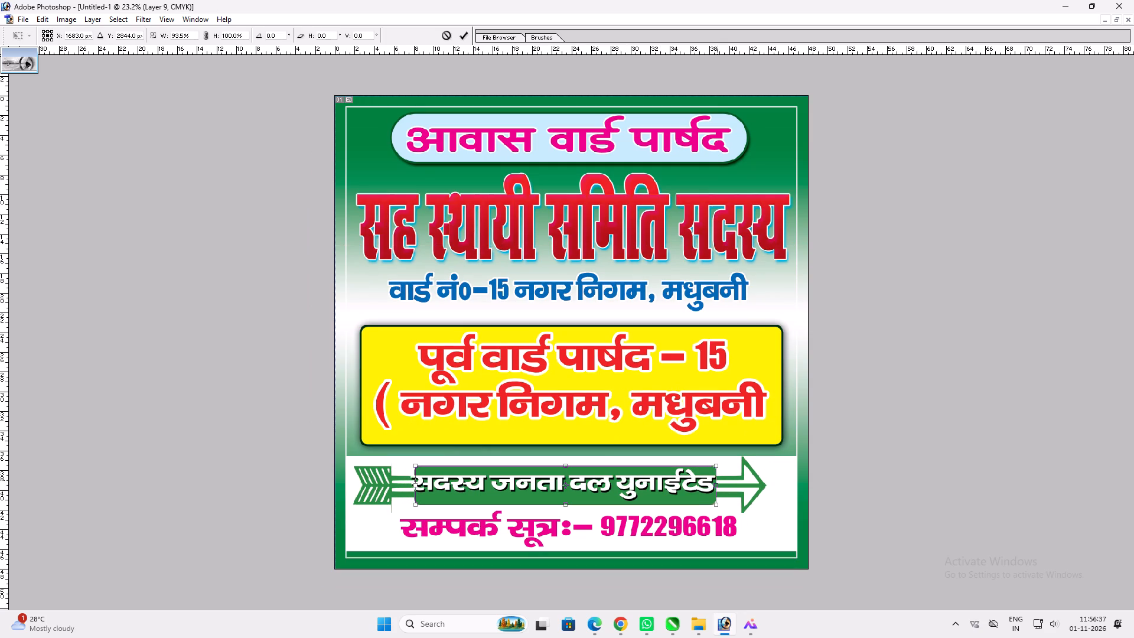
Narrow the green bar behind the party line slightly more by bringing in its right end, keeping the left end fixed.
left_click_drag(716, 480, 712, 481, "shift")
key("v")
key("Return")
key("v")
left_click(674, 492, "shift")
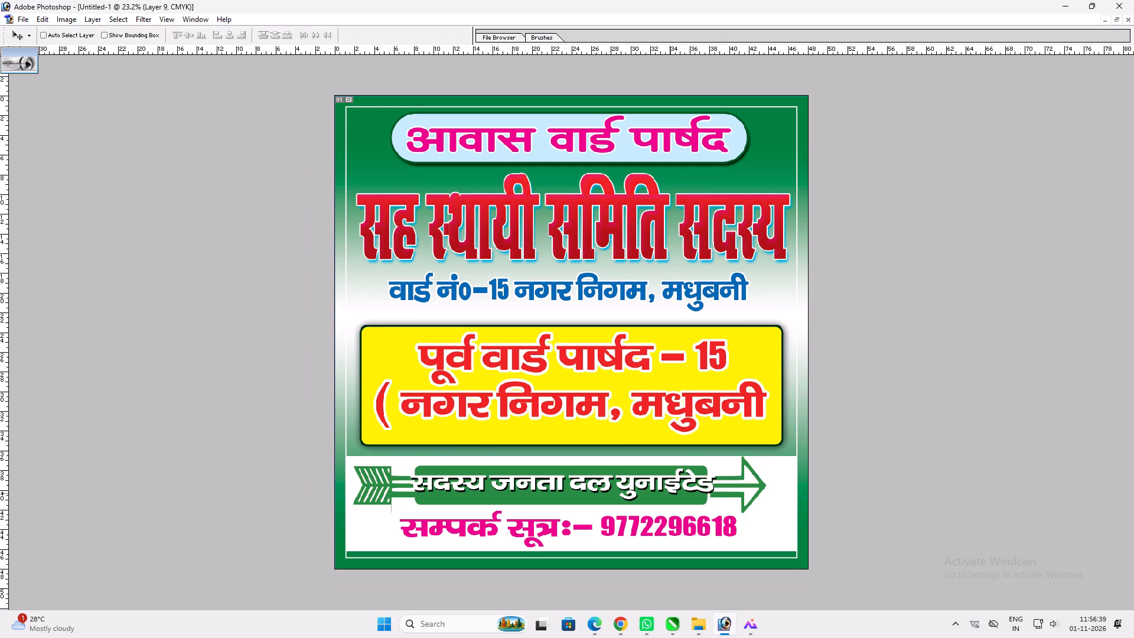
Narrow the white party line from both ends to fit inside the green bar and centre it there.
left_click(686, 486, "ctrl")
key("ctrl+t")
left_click_drag(713, 468, 696, 472, "shift")
key("Return")
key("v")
key("ctrl+t")
left_click_drag(416, 480, 440, 481, "shift")
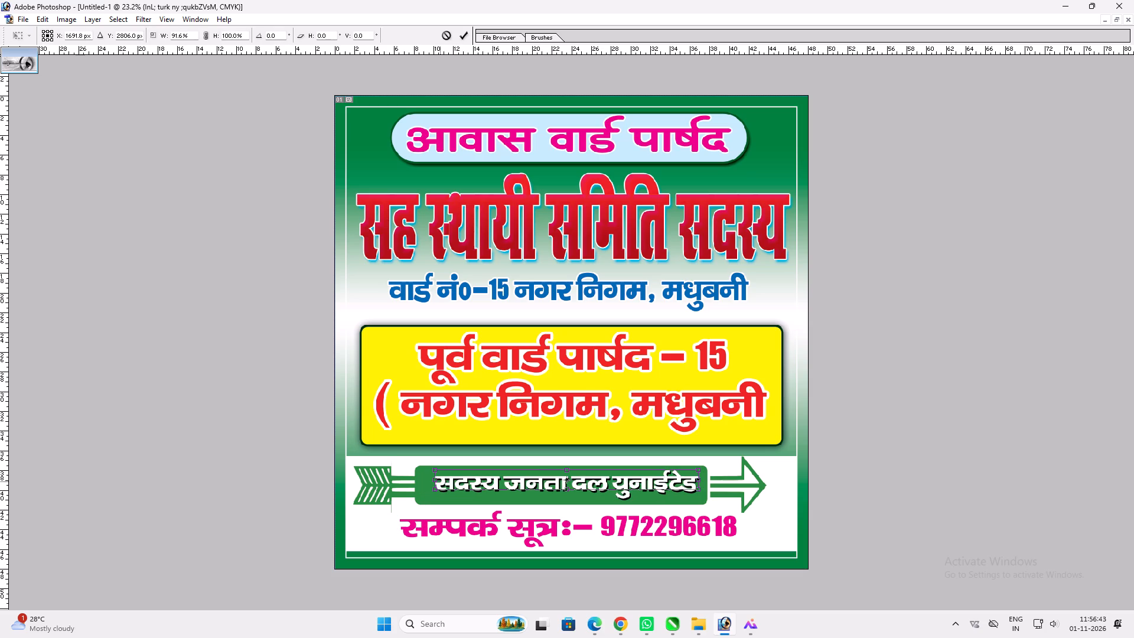
left_click_drag(440, 481, 434, 481, "shift")
key("shift+Return")
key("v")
left_click_drag(496, 484, 490, 484)
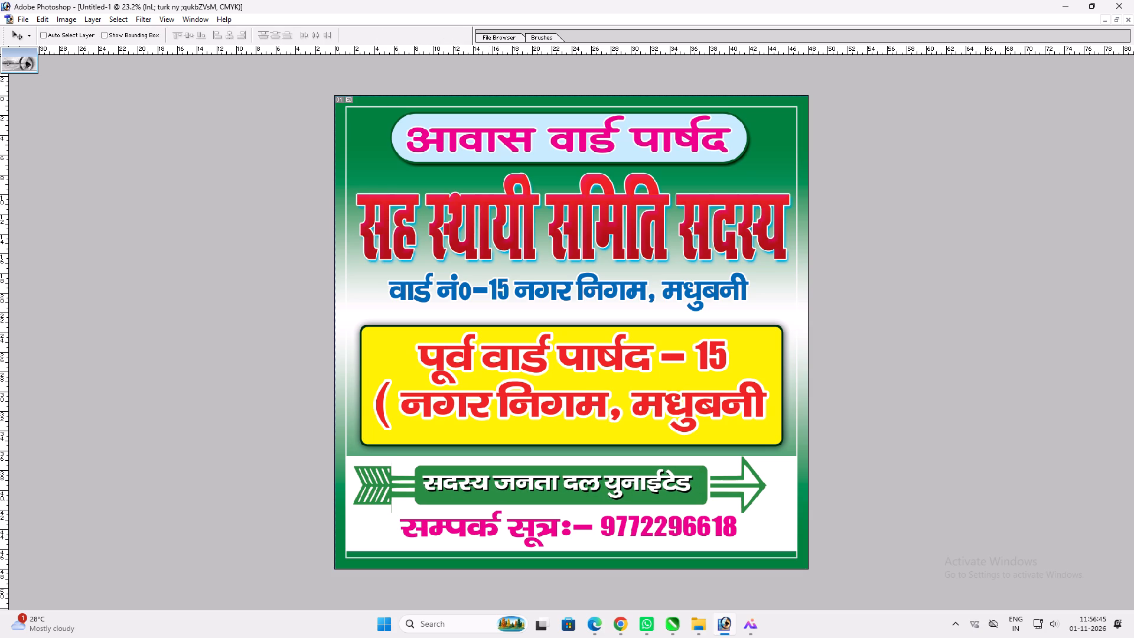
Stretch the inner ends of the arrowhead's shaft lines leftward to meet the green bar's right edge, and reselect the party line.
left_click(732, 493, "ctrl")
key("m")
left_click_drag(718, 469, 728, 507)
key("ctrl+t")
left_click_drag(719, 491, 700, 491)
key("ctrl+Return")
key("ctrl+d")
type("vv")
double_click(669, 488, "ctrl")
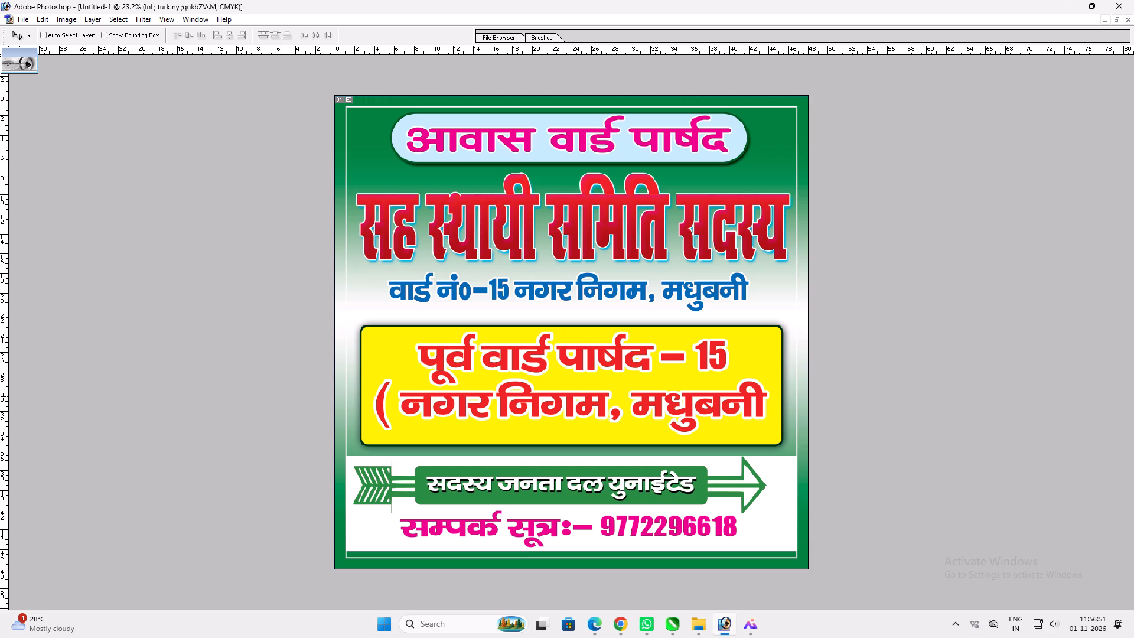
Capture a screenshot of the whole poster, border included, with Snipping Tool.
key("Print")
left_click_drag(331, 93, 730, 468)
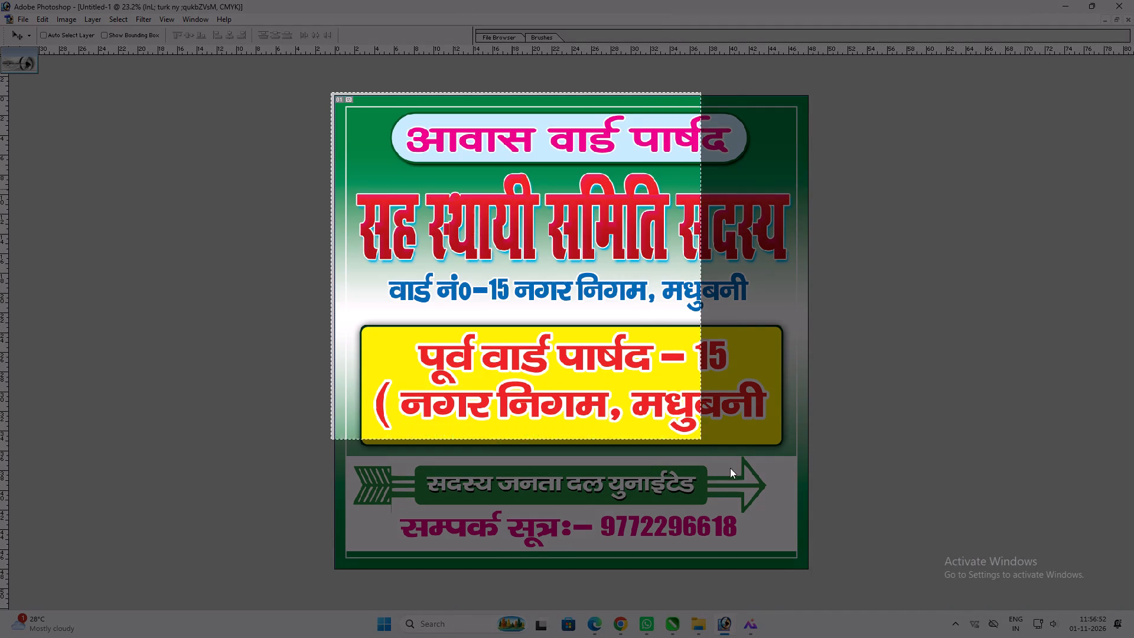
left_click_drag(730, 468, 814, 575)
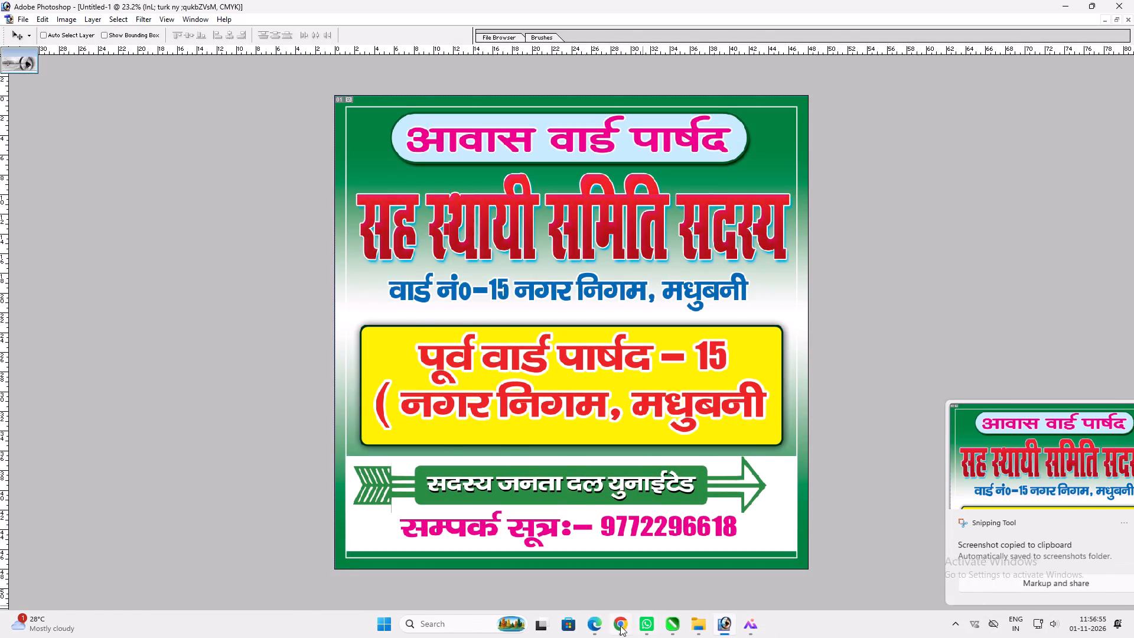
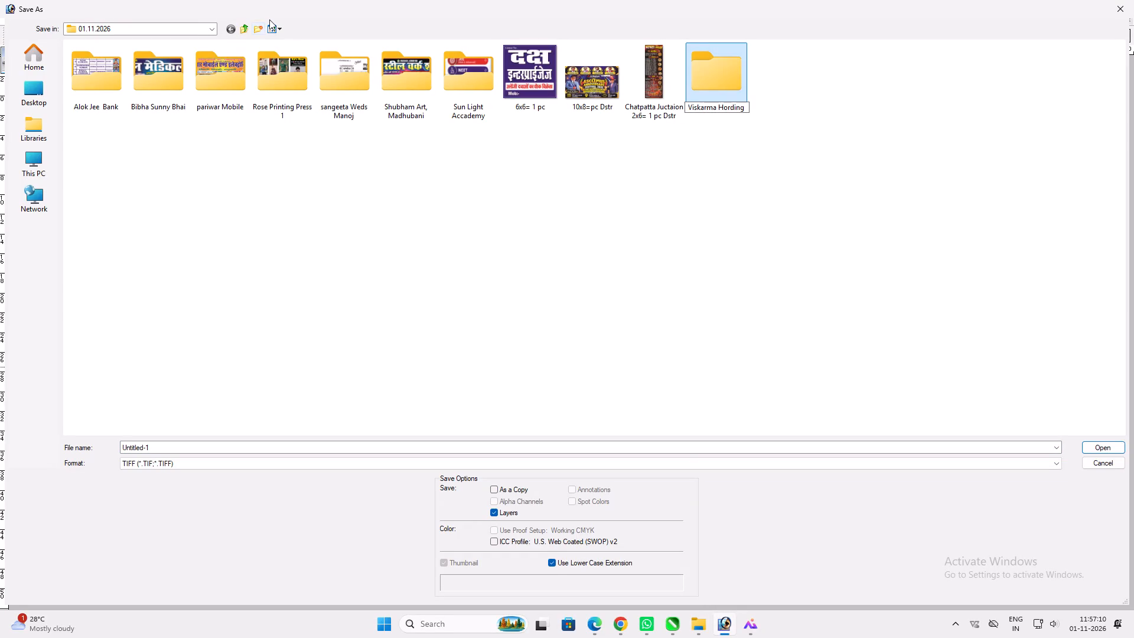
Save the poster as a TIFF named "4x4= 1 pc DStr" in the Viskarma Hording folder, accepting the default save options.
left_click(181, 447)
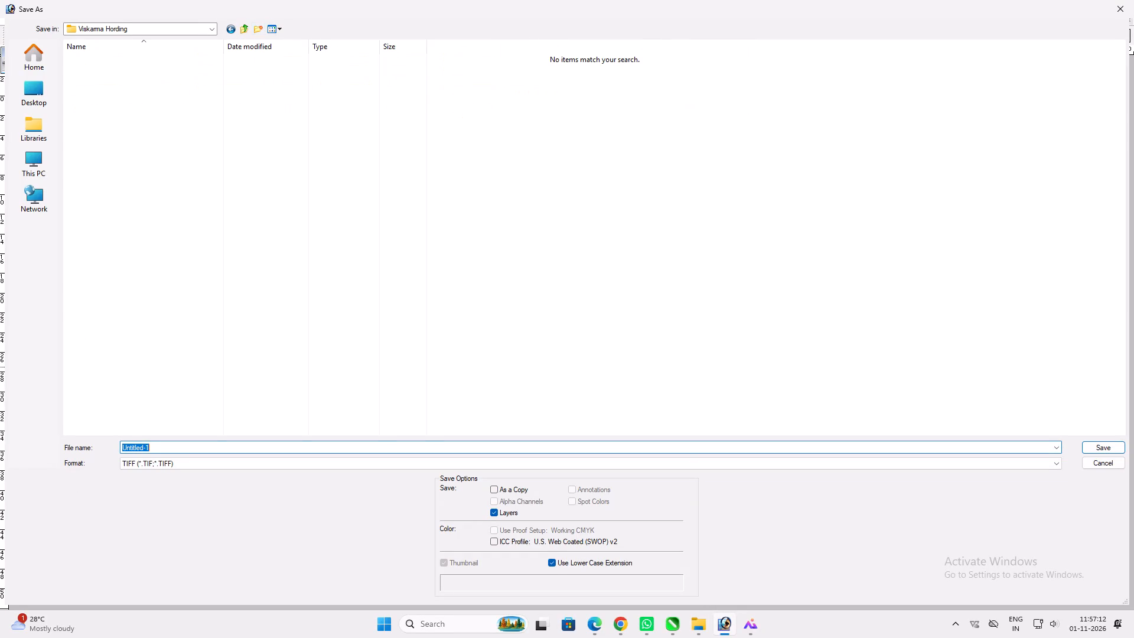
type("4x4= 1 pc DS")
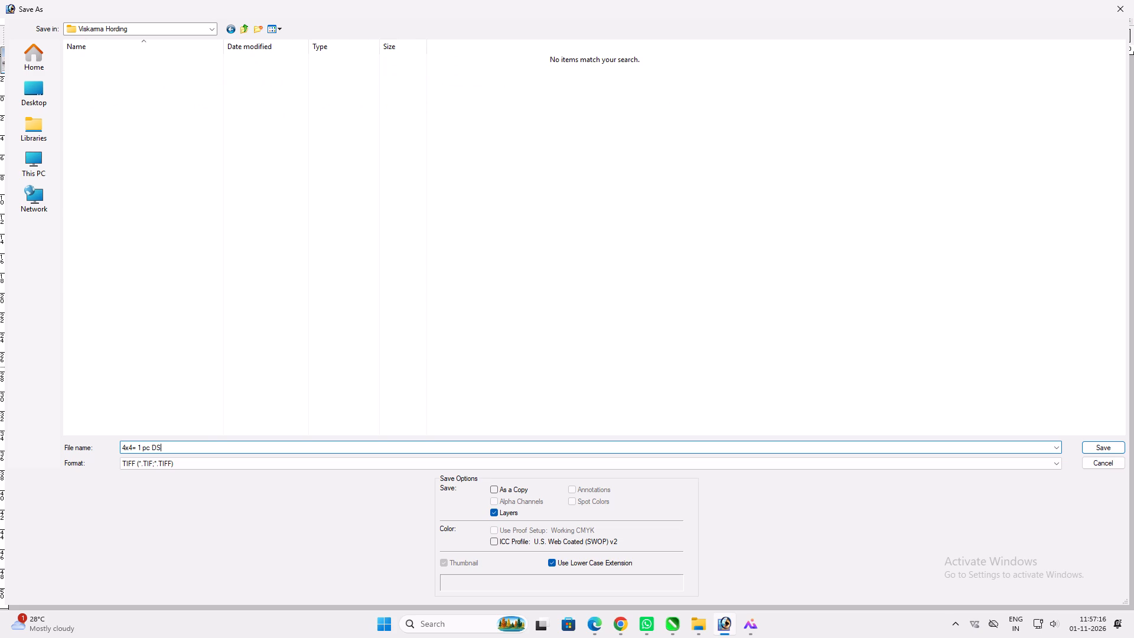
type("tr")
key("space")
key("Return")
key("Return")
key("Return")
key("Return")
Close the saved poster document, leaving no files open.
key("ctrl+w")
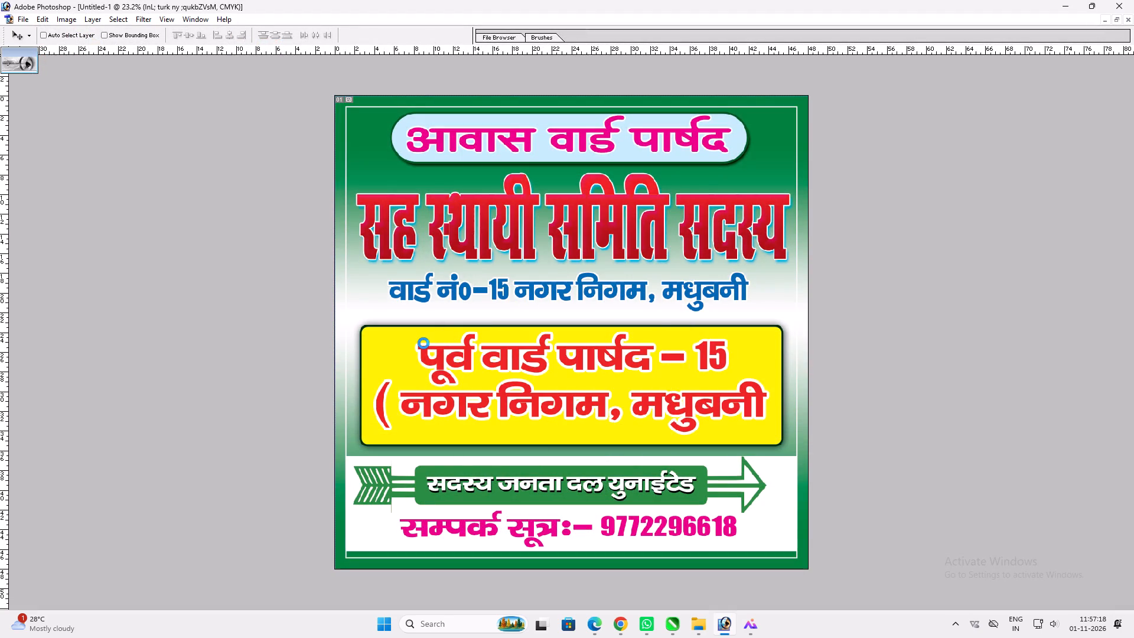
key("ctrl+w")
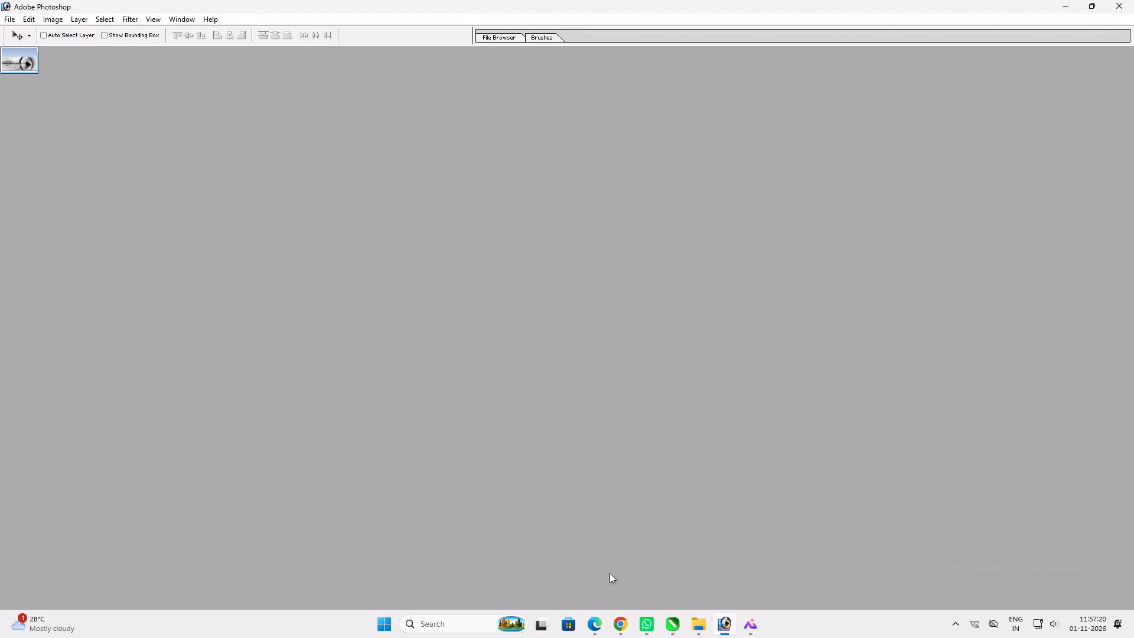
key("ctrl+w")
left_click(623, 602, "ctrl")
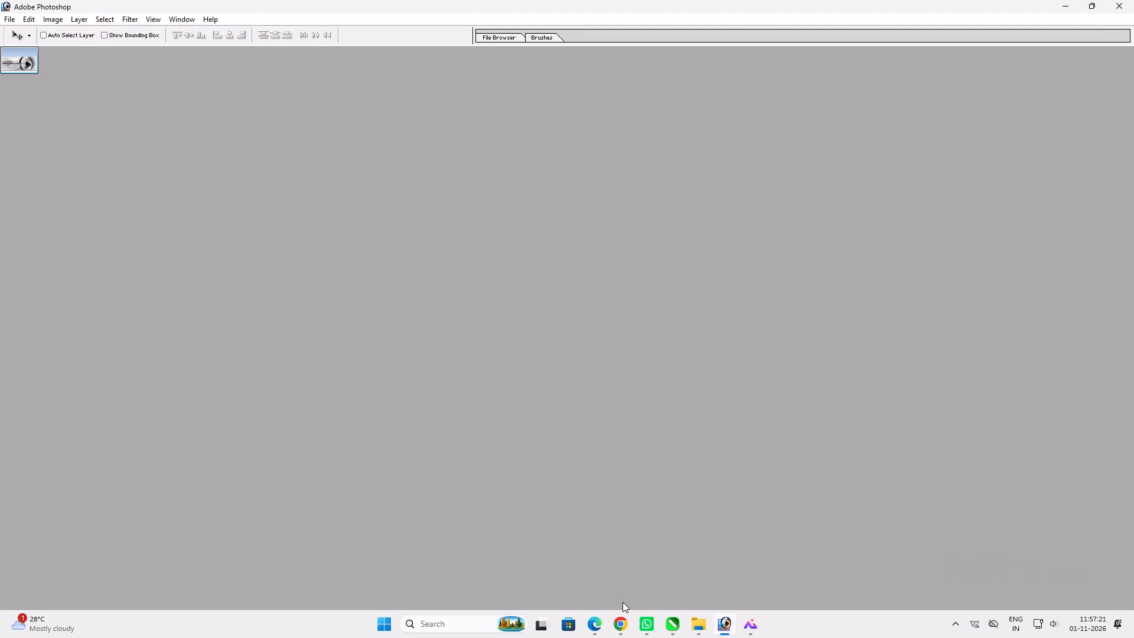